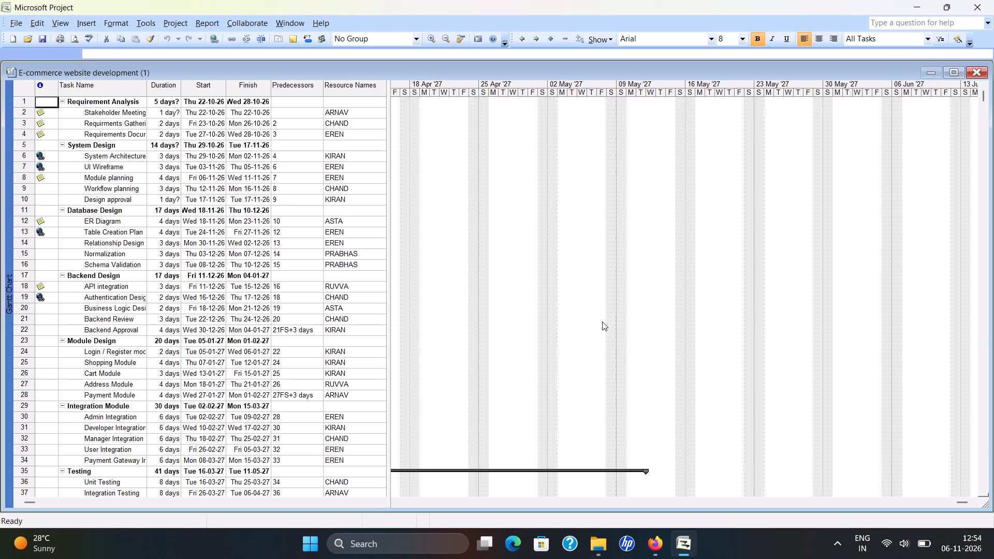
Close the open project and open "E-commerce website development (2)" from the Downloads folder to check its contents.
click(993, 0)
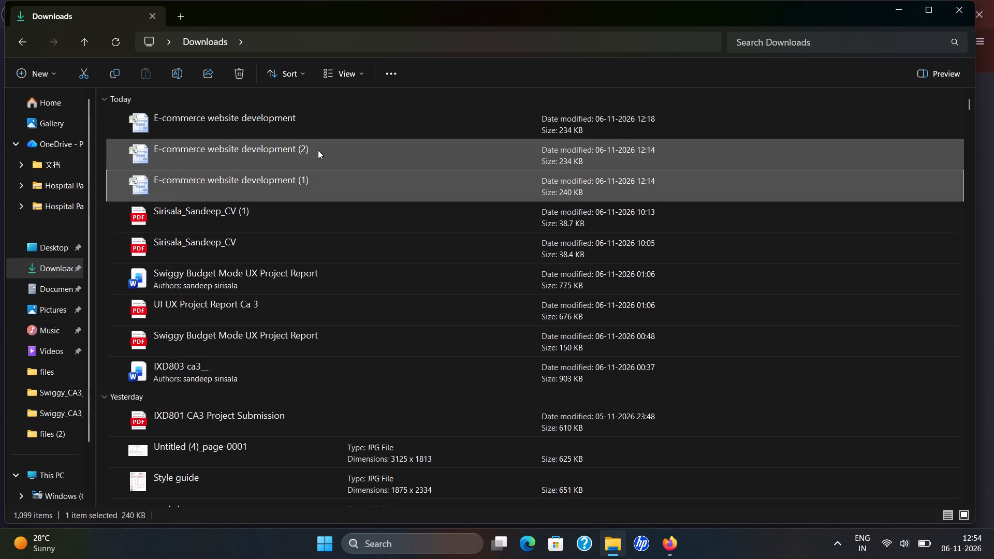
double_click(318, 150)
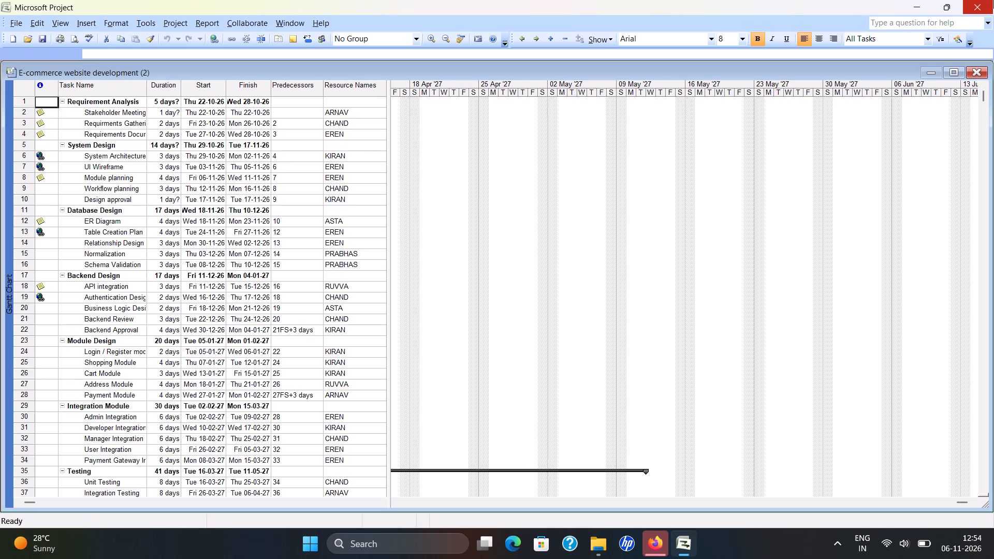
Close this copy, open "E-commerce website development" from the Downloads folder, and look over its task list.
click(993, 0)
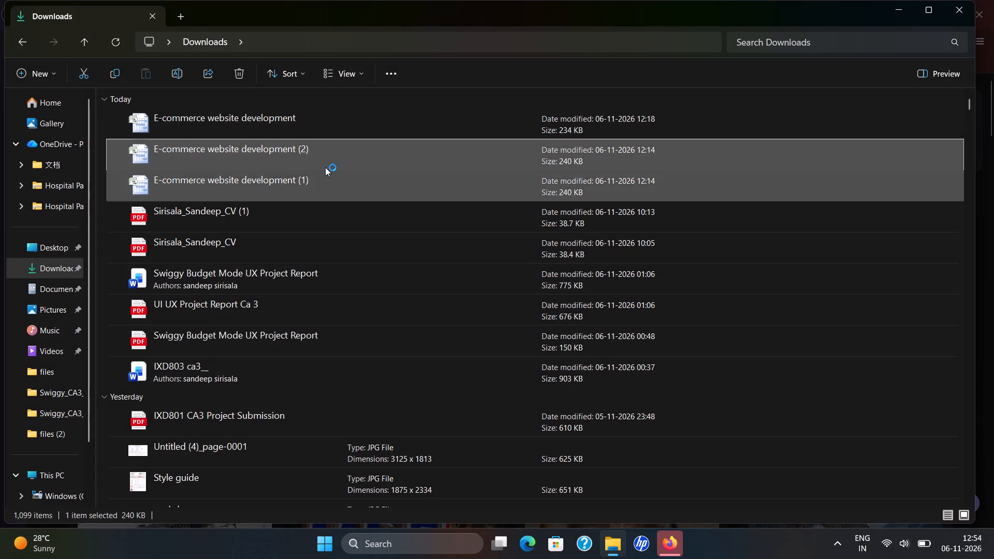
double_click(313, 116)
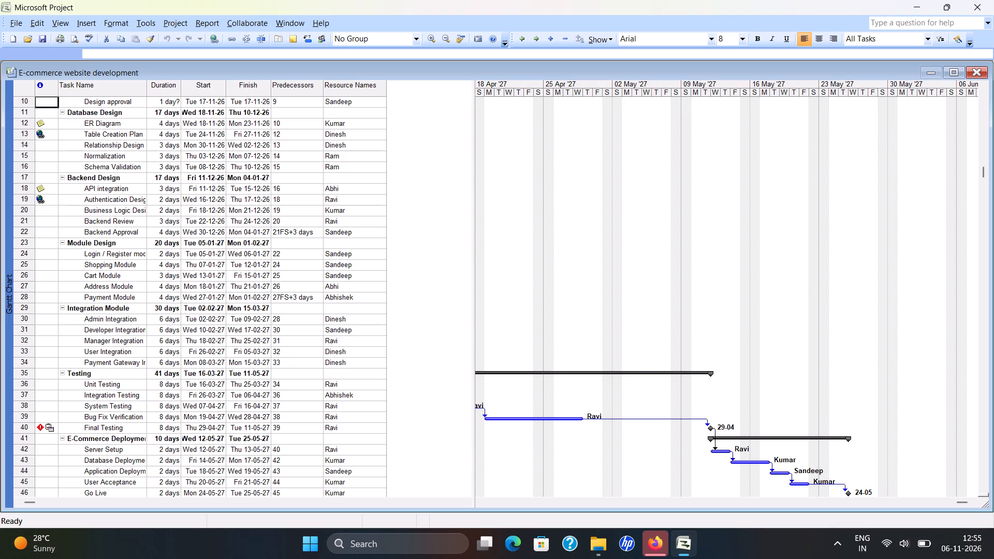
scroll(347, 247, down, 1)
scroll(137, 186, up, 2)
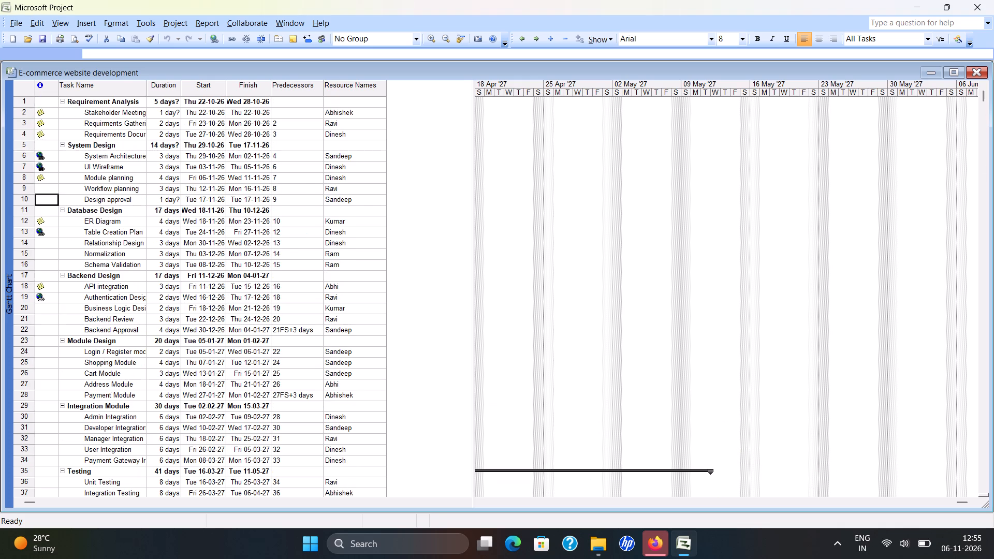
scroll(137, 186, up, 4)
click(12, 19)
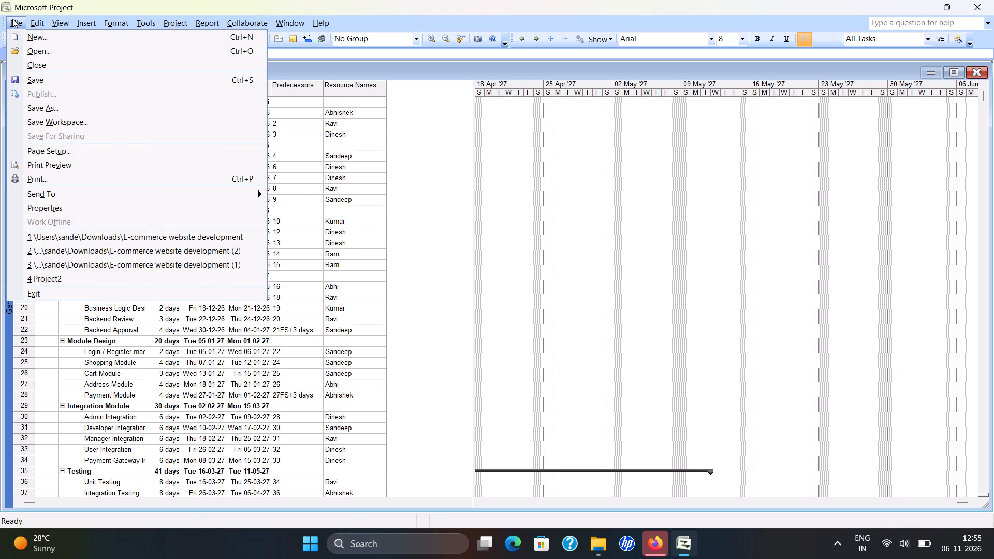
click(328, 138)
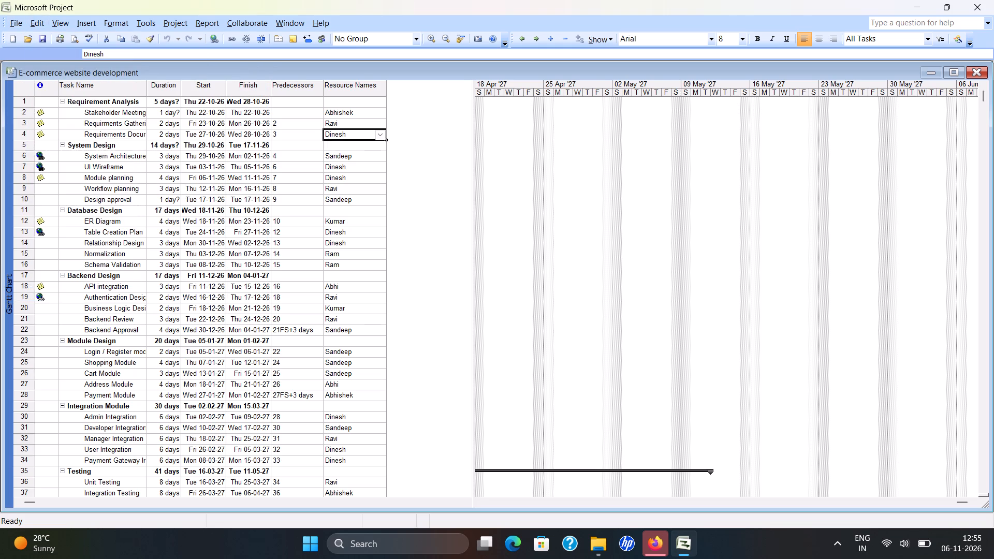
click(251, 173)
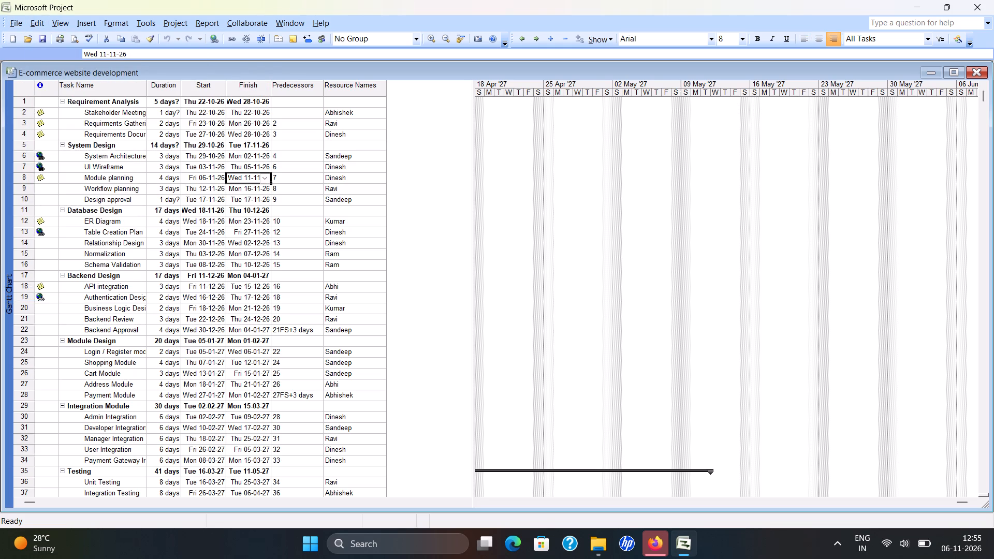
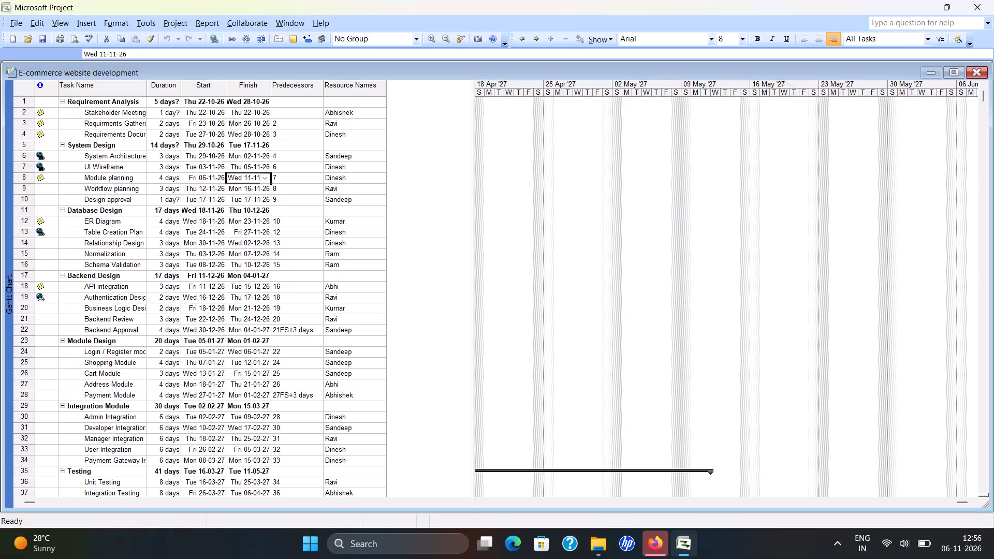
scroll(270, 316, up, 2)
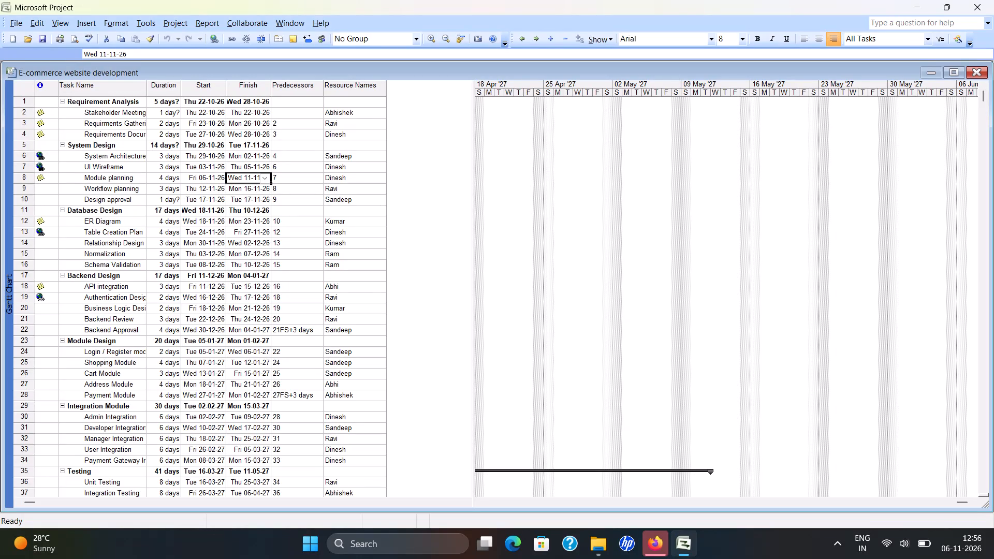
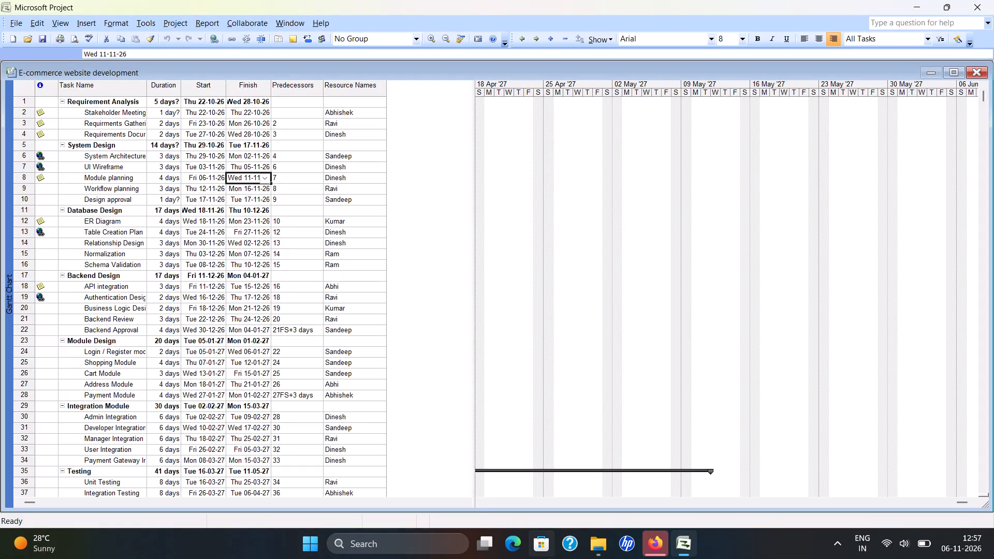
Bring up the Downloads folder window and close it, returning to the E-commerce website development plan.
click(591, 546)
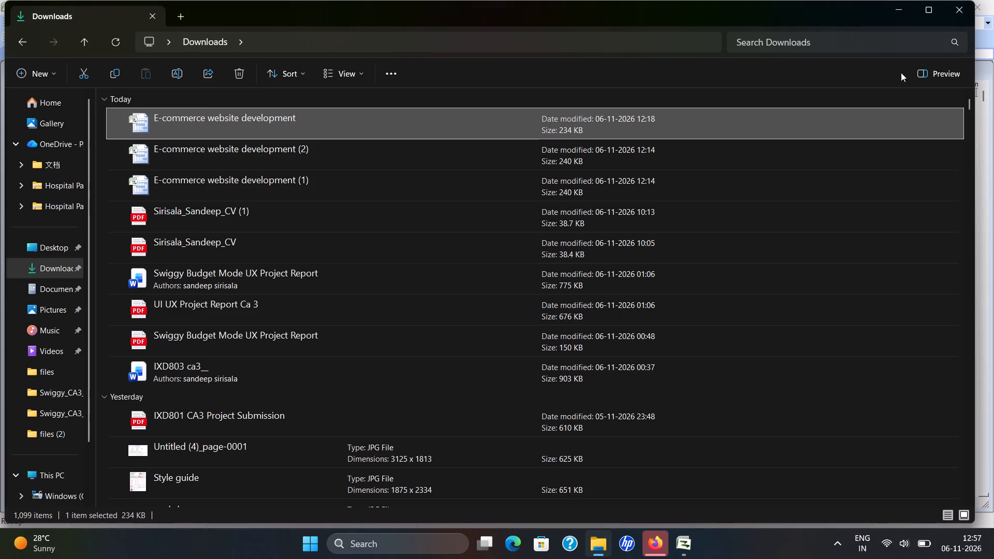
click(961, 11)
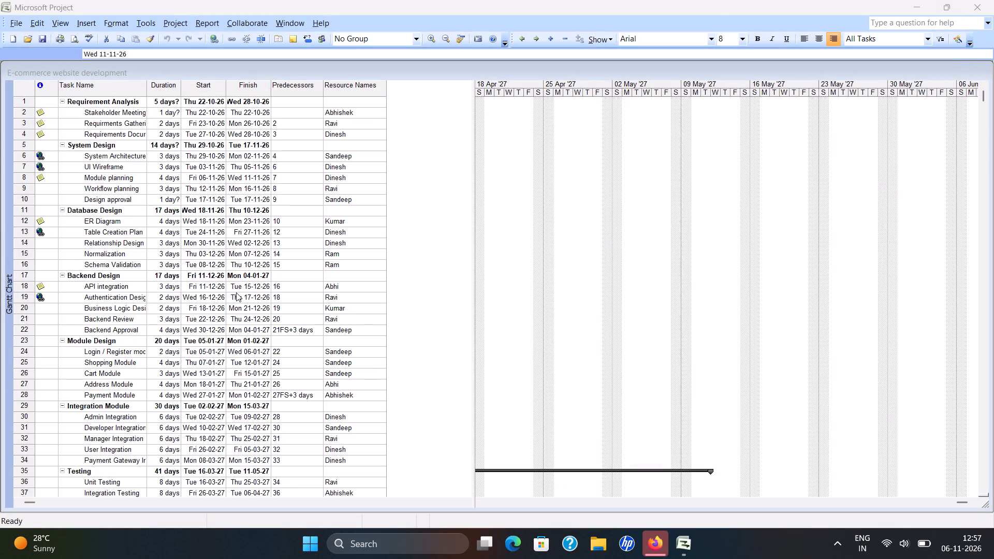
Review the plan's task table through the deployment tasks, including the Payment Module's predecessor and the Business Logic Design task's start date.
scroll(236, 292, down, 1)
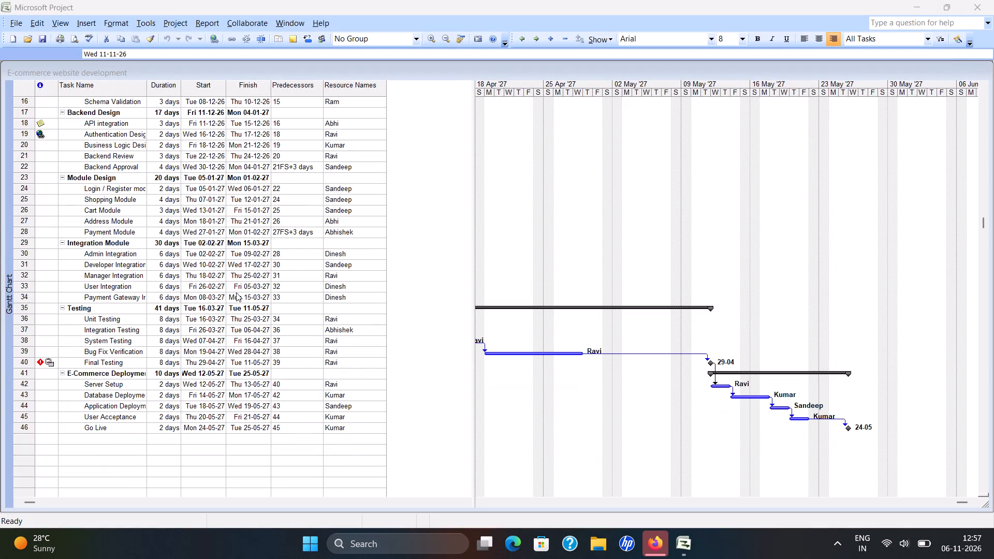
scroll(236, 292, up, 1)
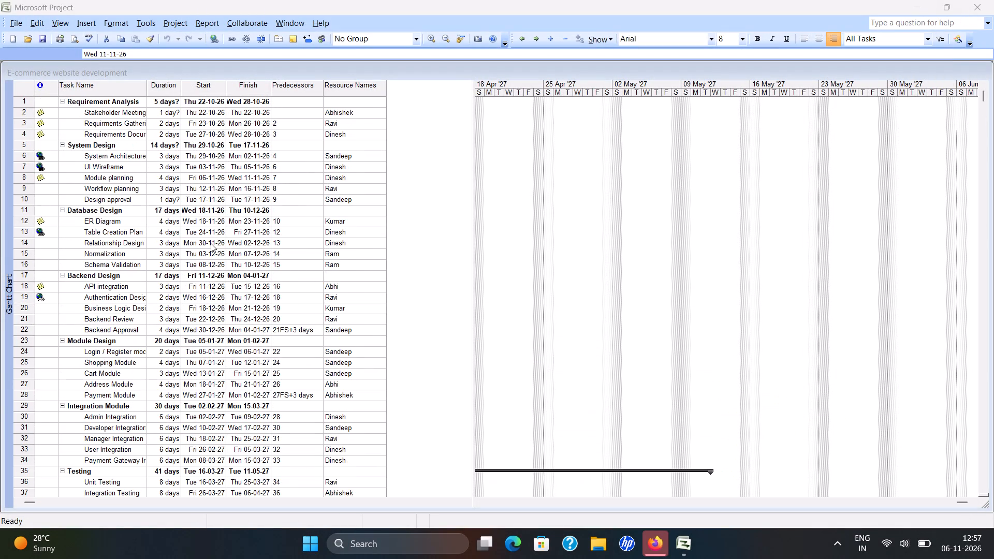
scroll(211, 243, up, 1)
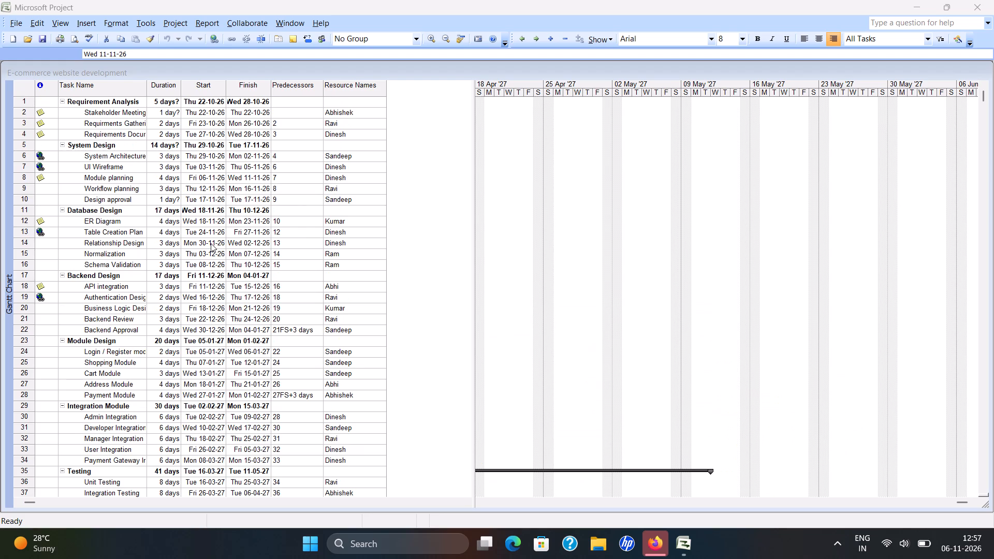
click(295, 388)
click(295, 396)
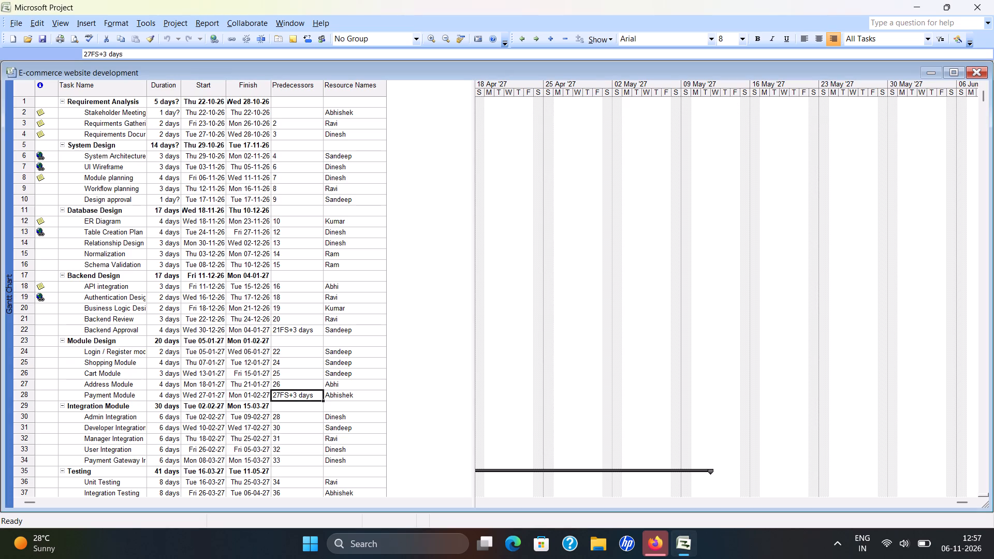
click(225, 309)
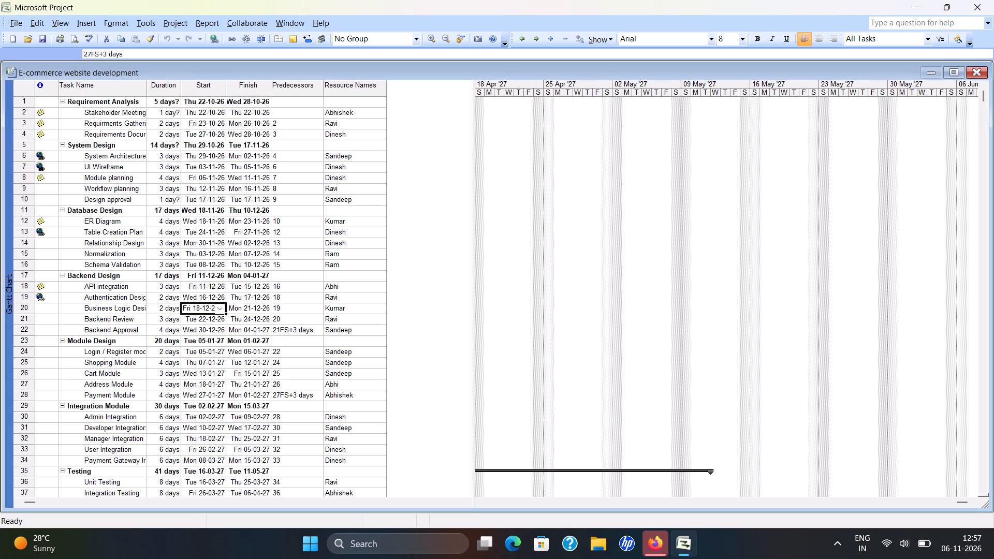
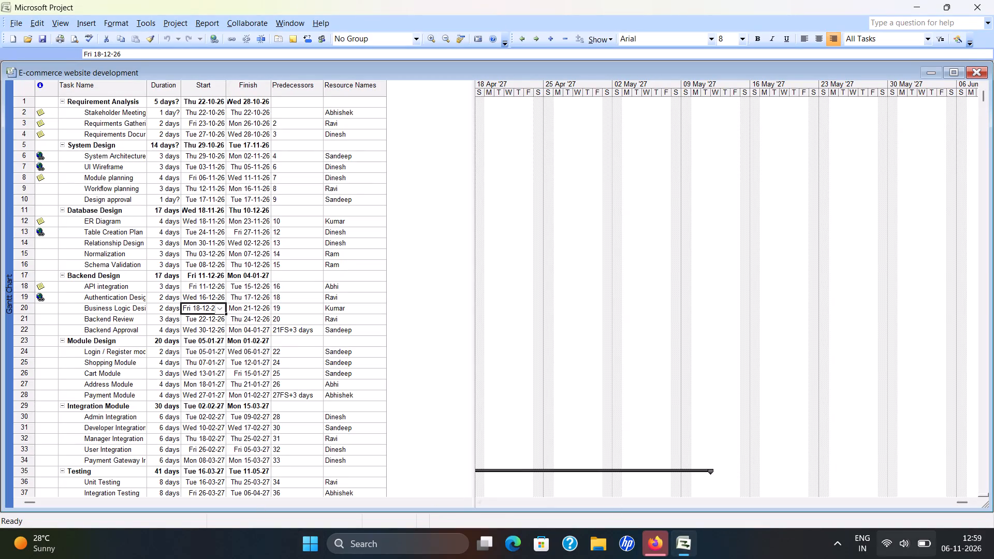
Turn on the computer's mobile hotspot in the Windows quick settings.
click(885, 548)
scroll(888, 402, down, 3)
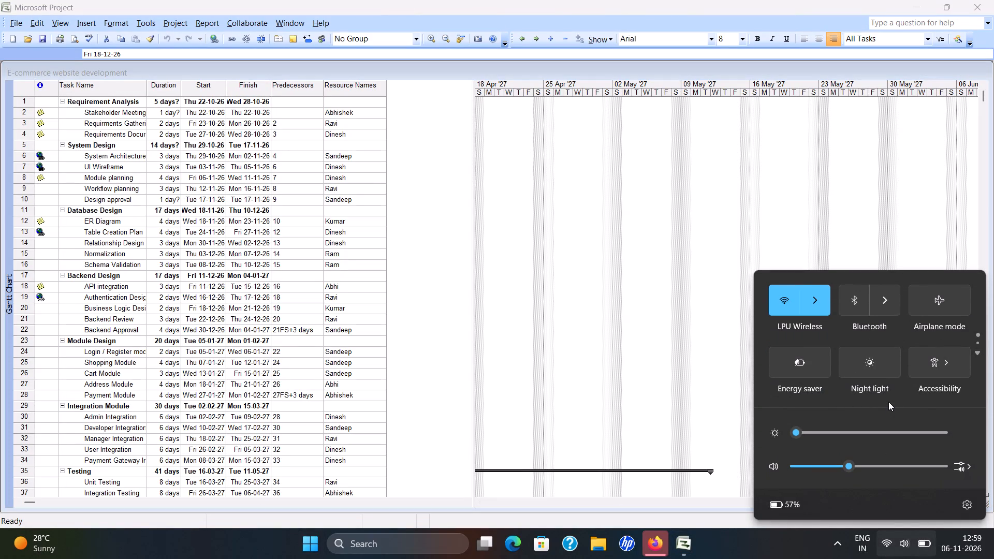
scroll(886, 370, down, 6)
click(878, 308)
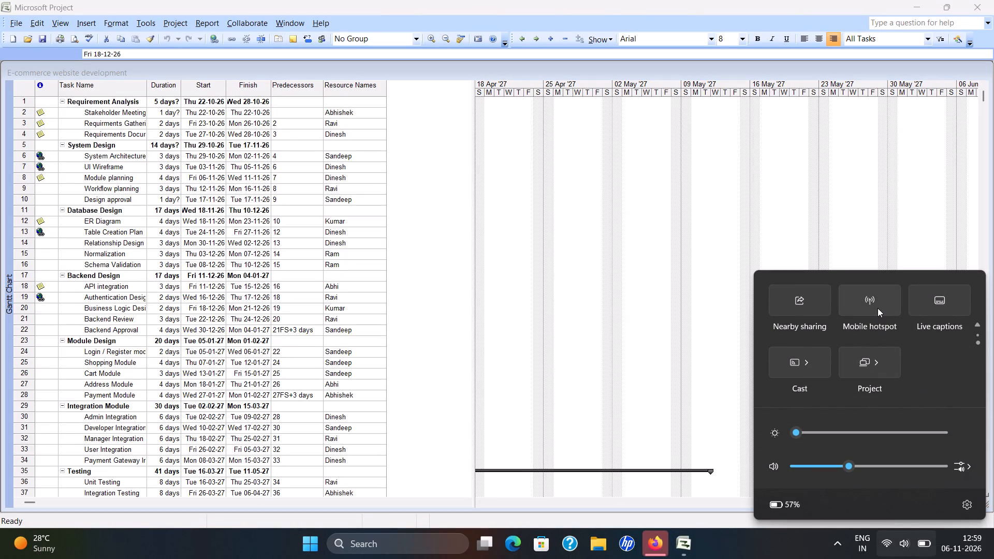
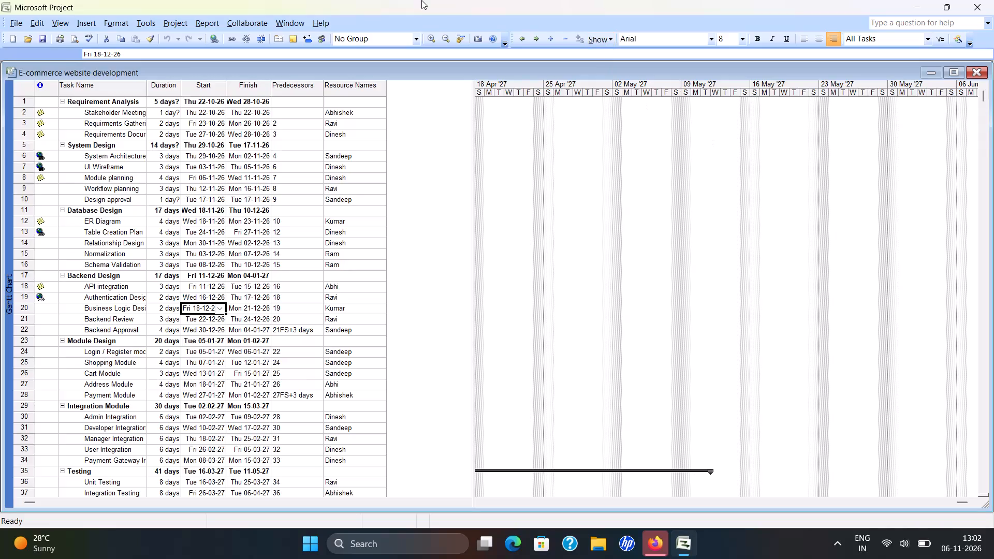
Create a new blank project alongside the E-commerce website development plan.
click(12, 24)
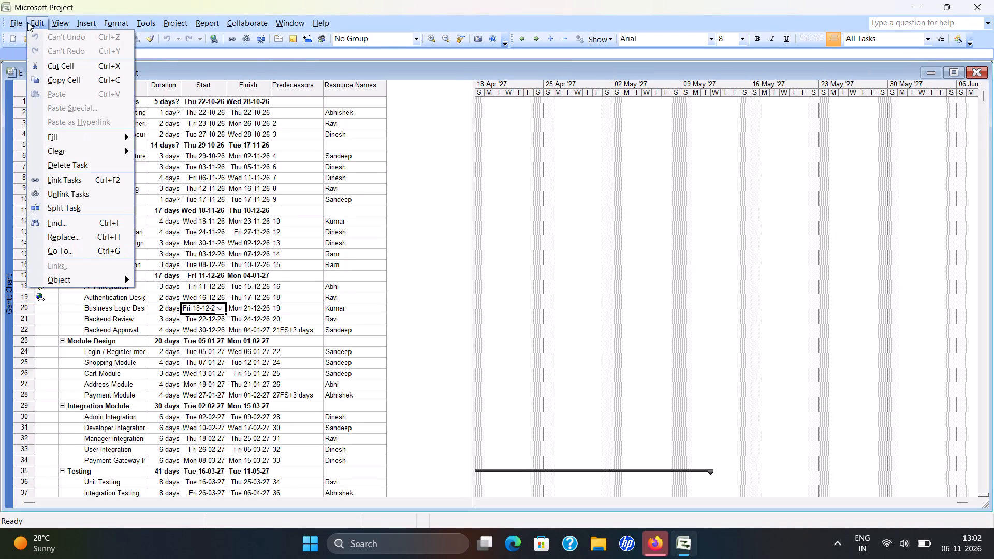
click(25, 36)
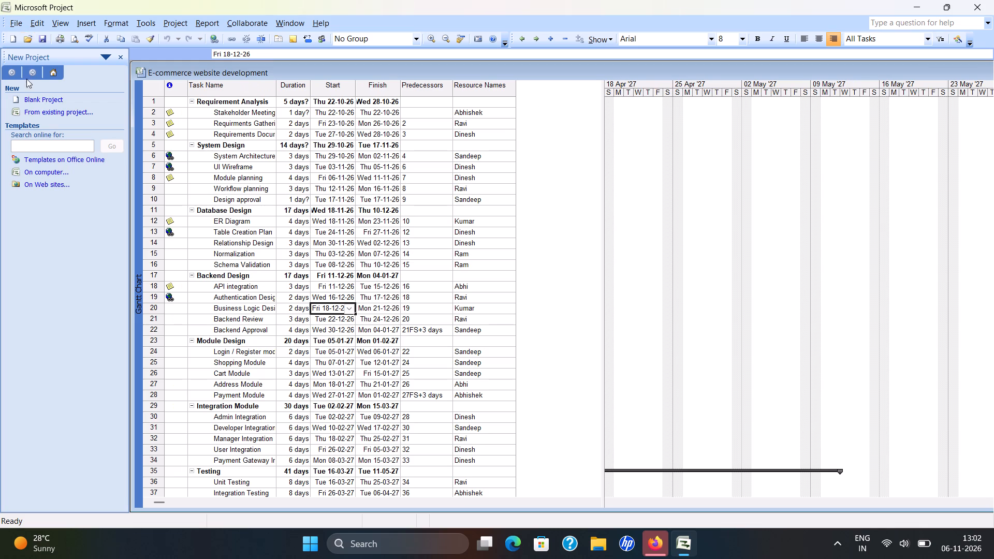
click(45, 101)
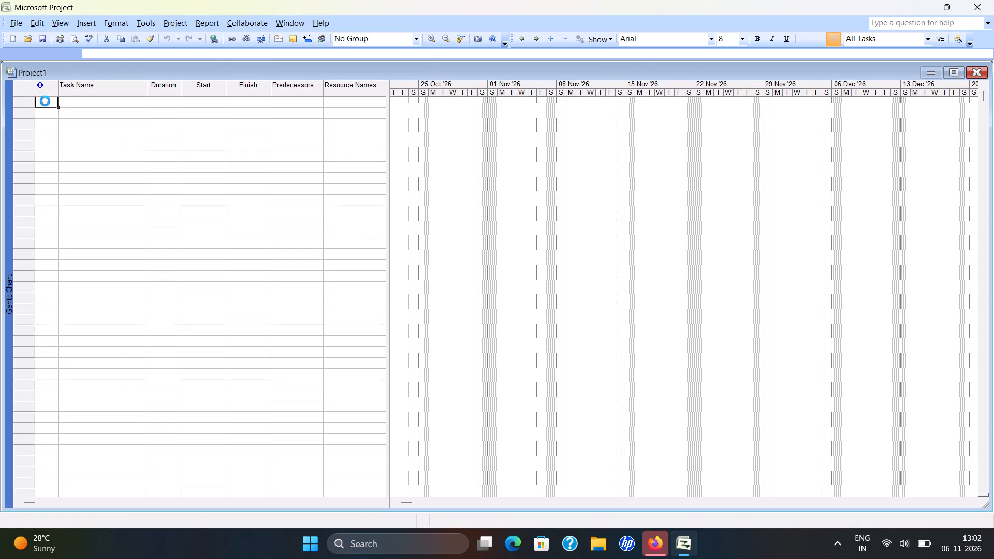
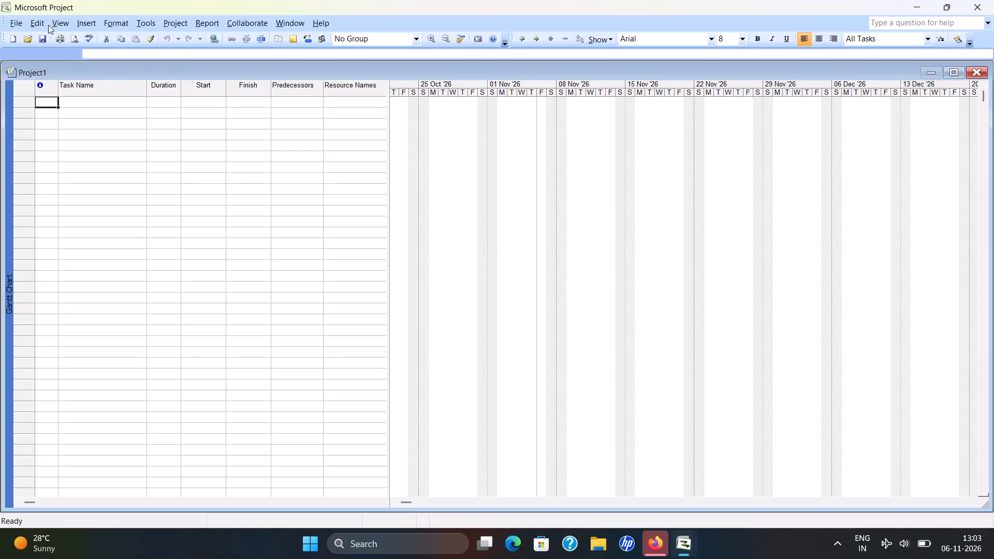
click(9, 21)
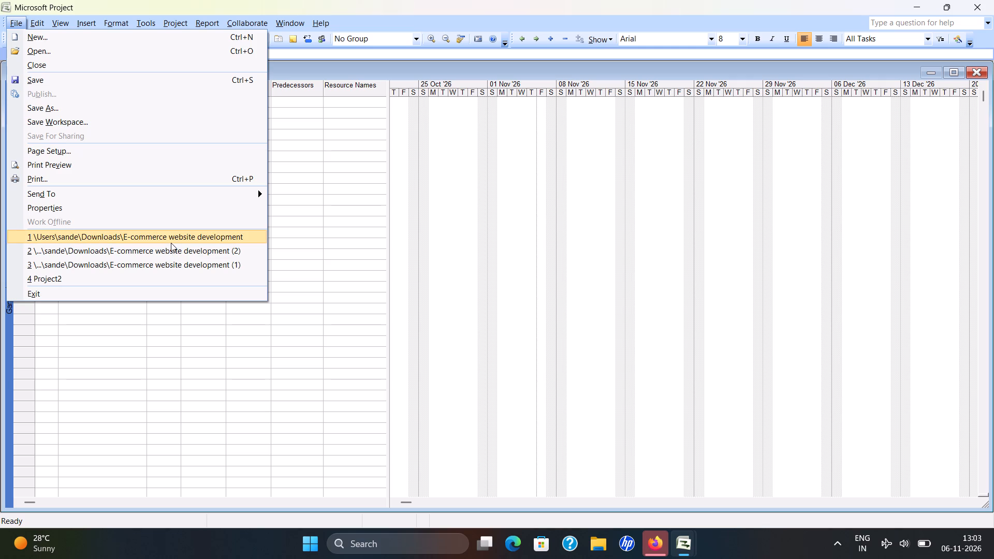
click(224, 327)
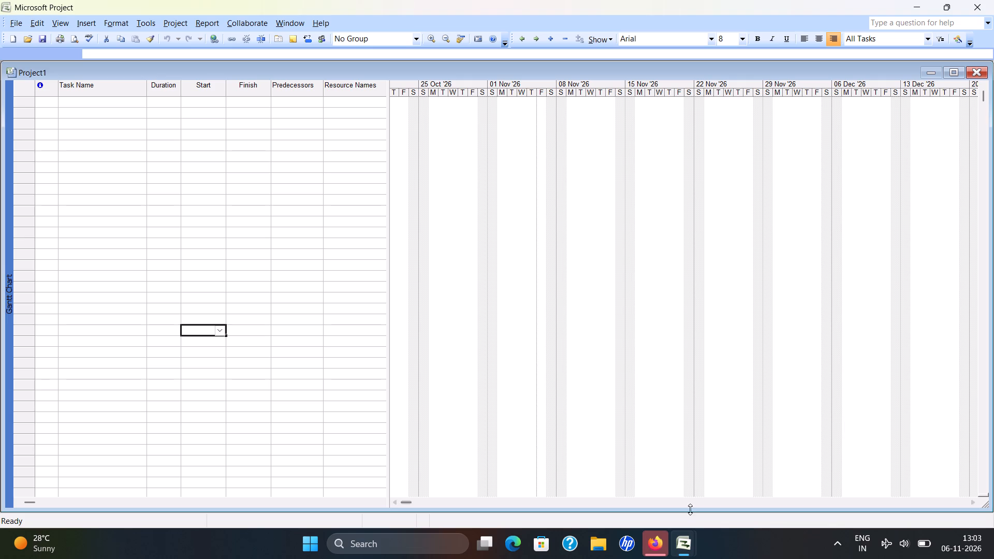
Switch to Firefox, decline making it the primary browser, and close its window.
click(657, 533)
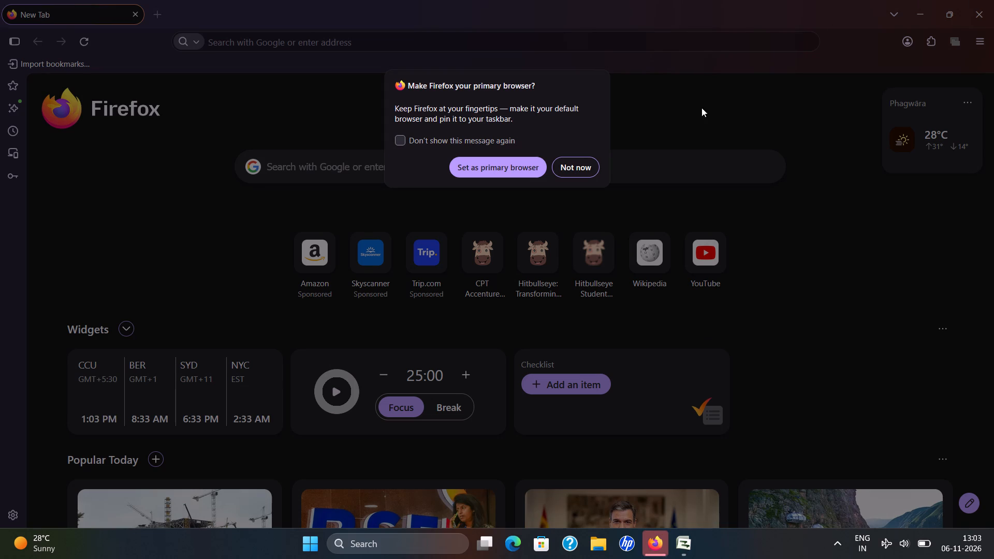
click(568, 169)
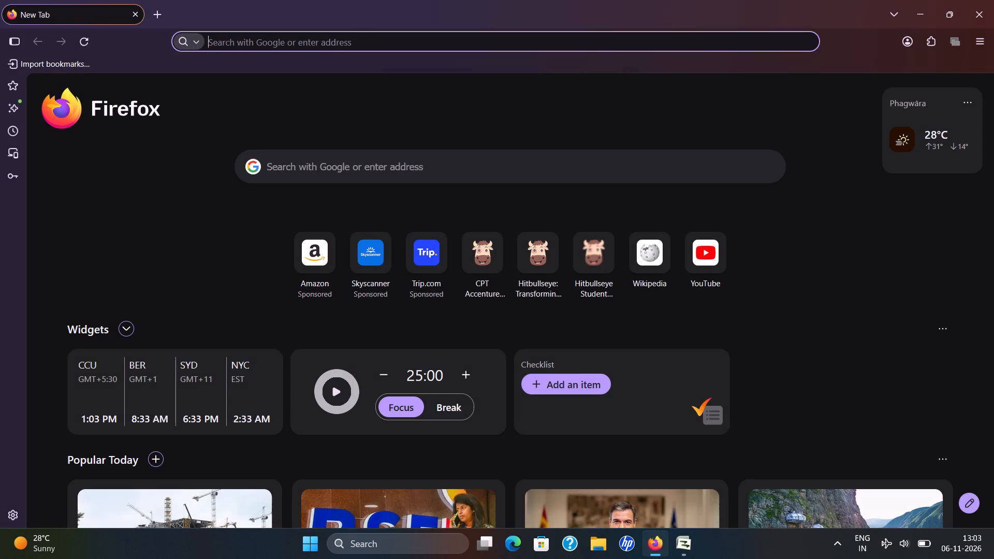
click(993, 0)
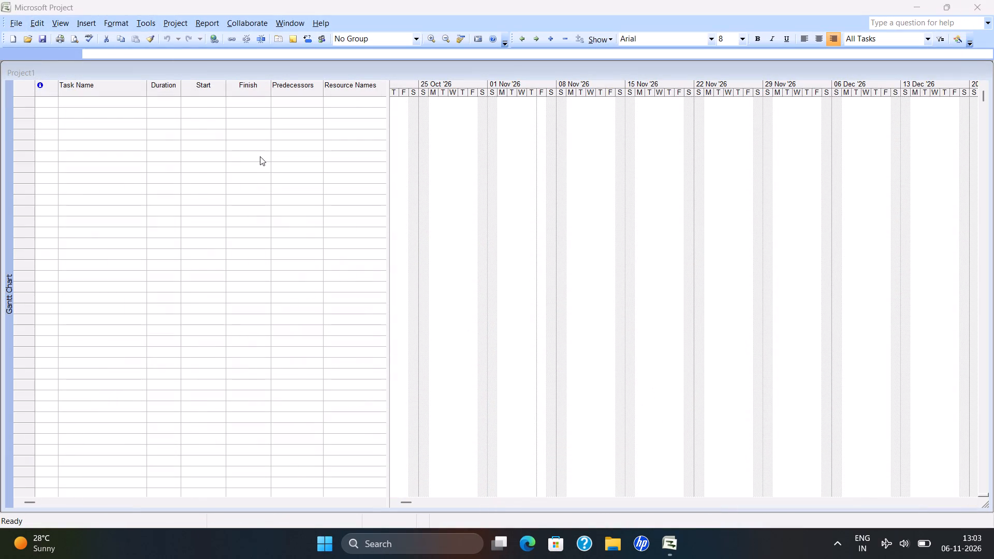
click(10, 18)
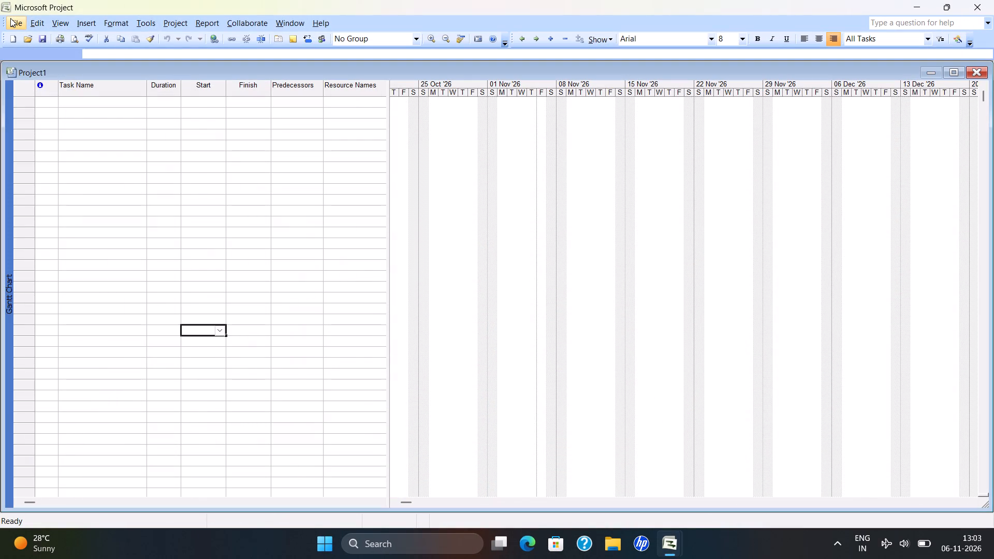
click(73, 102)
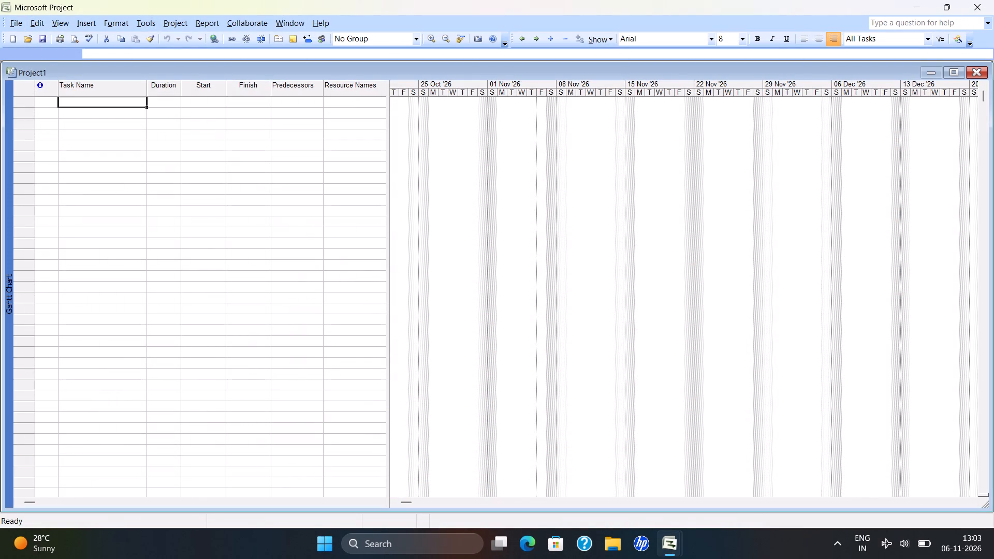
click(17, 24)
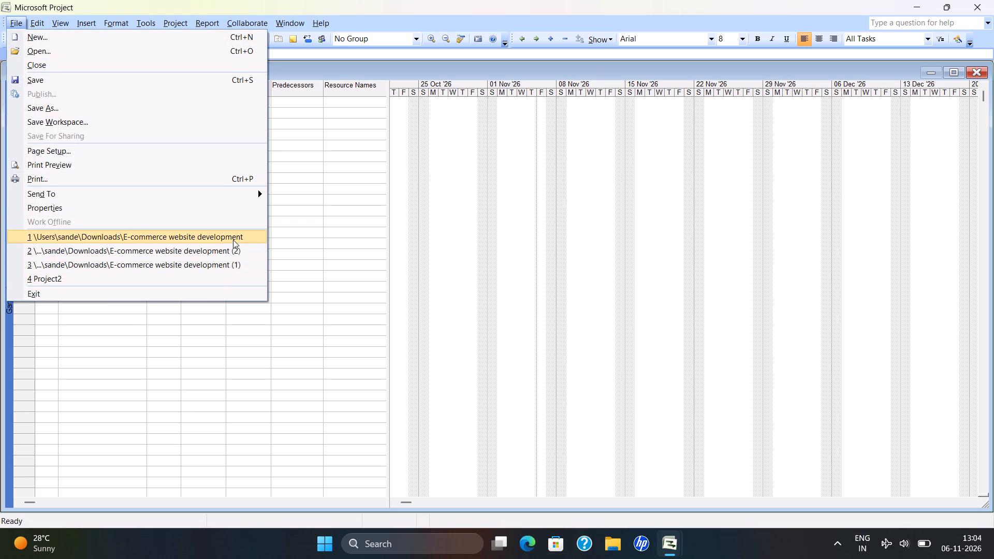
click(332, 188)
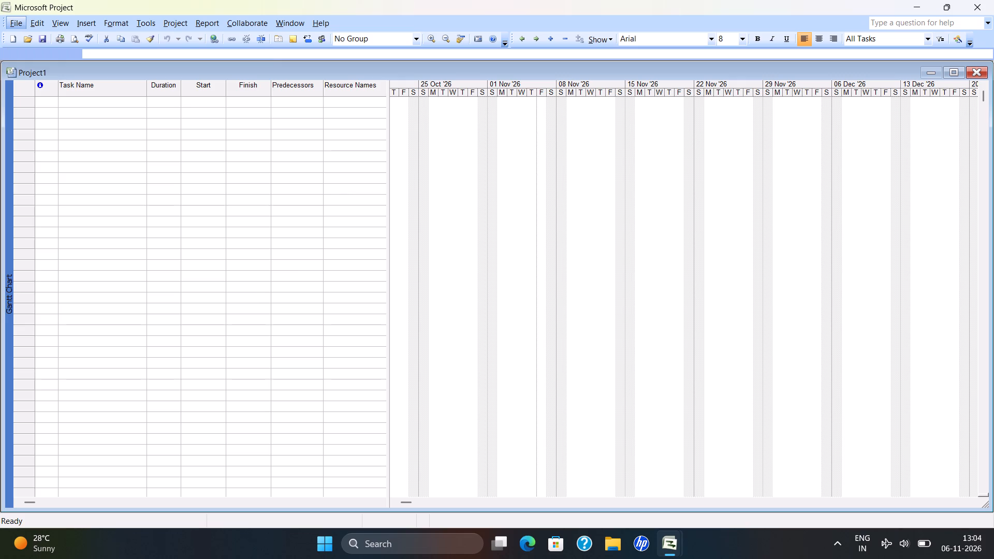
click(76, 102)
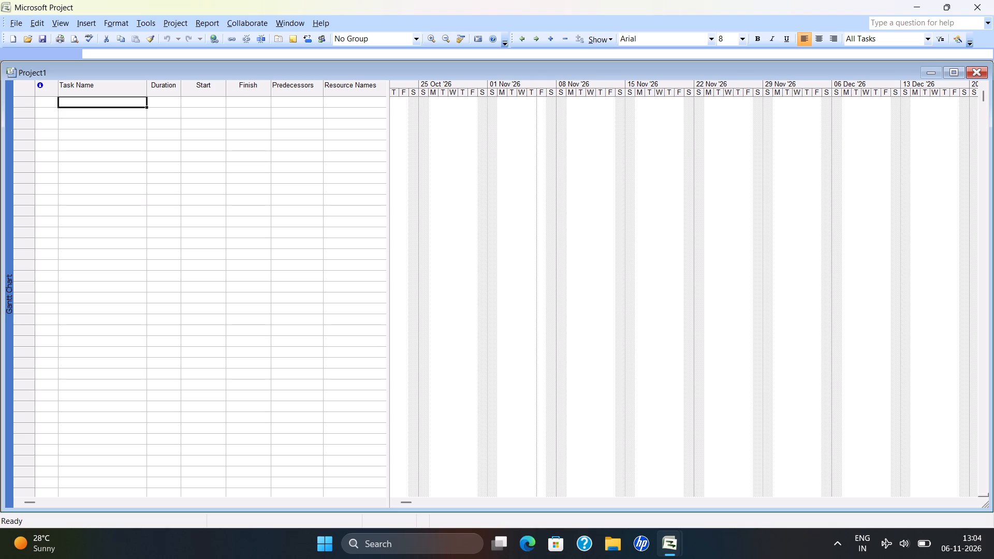
Open the recent E-commerce website development plan from Downloads.
click(23, 19)
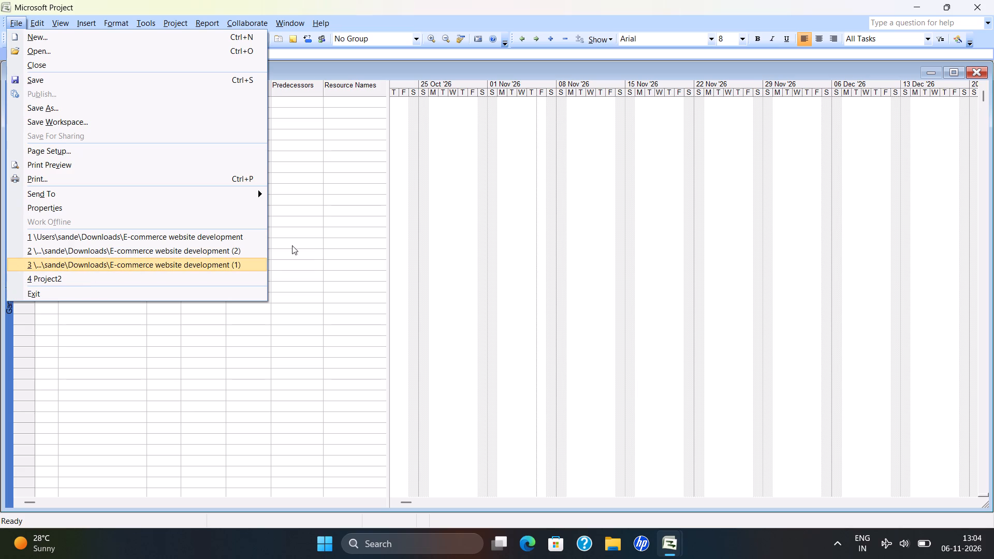
double_click(236, 236)
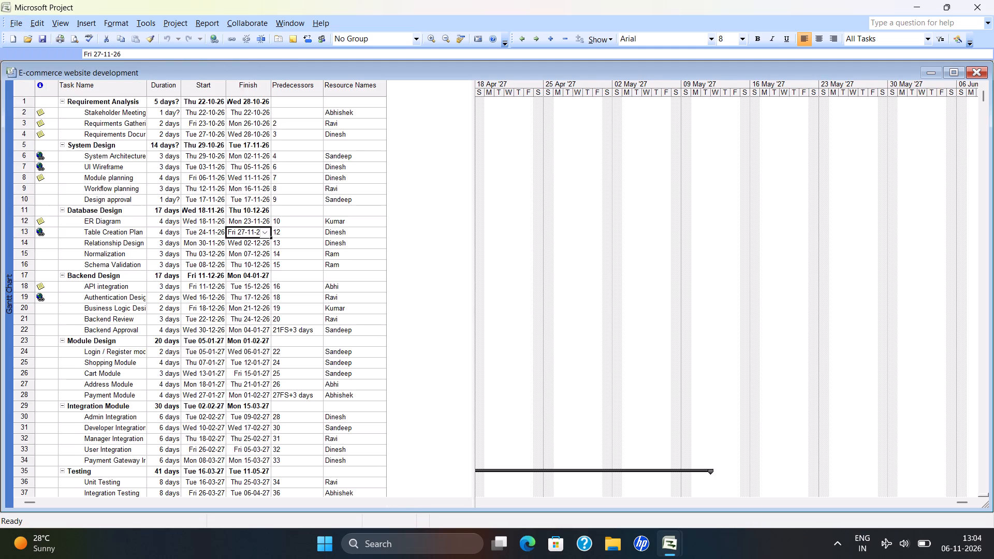
Copy the indicator and task name cells of rows 1 to 46, from Requirement Analysis through Go Live.
click(63, 101)
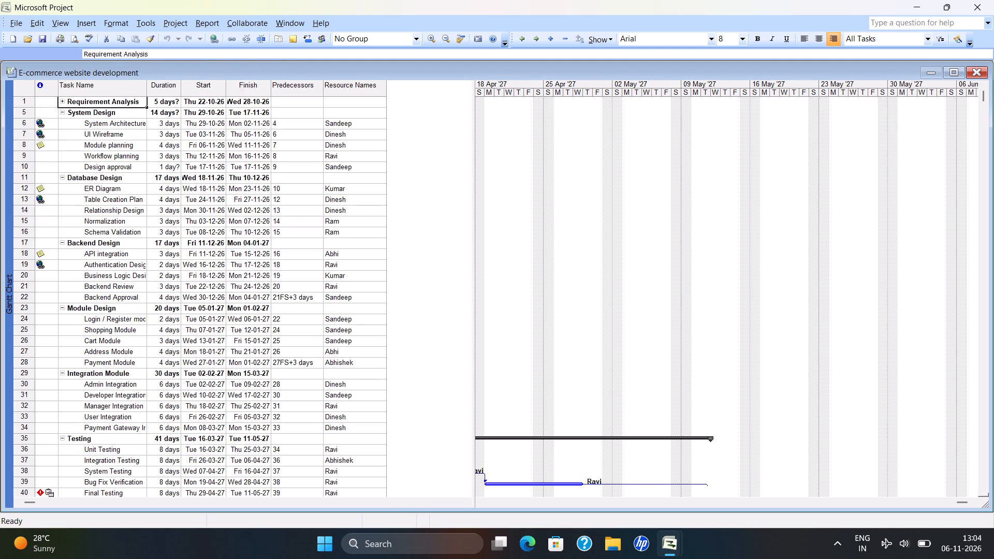
click(64, 102)
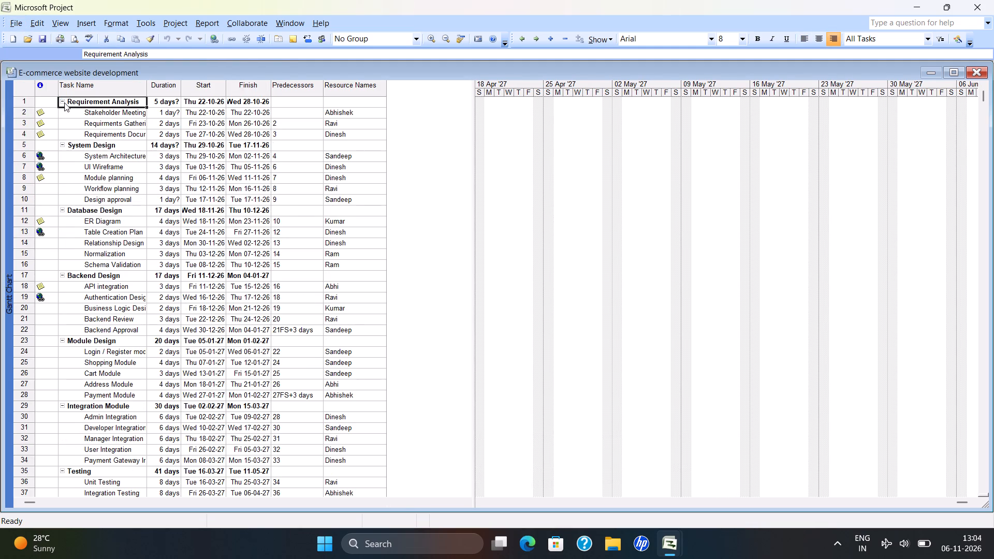
drag(54, 100, 122, 124)
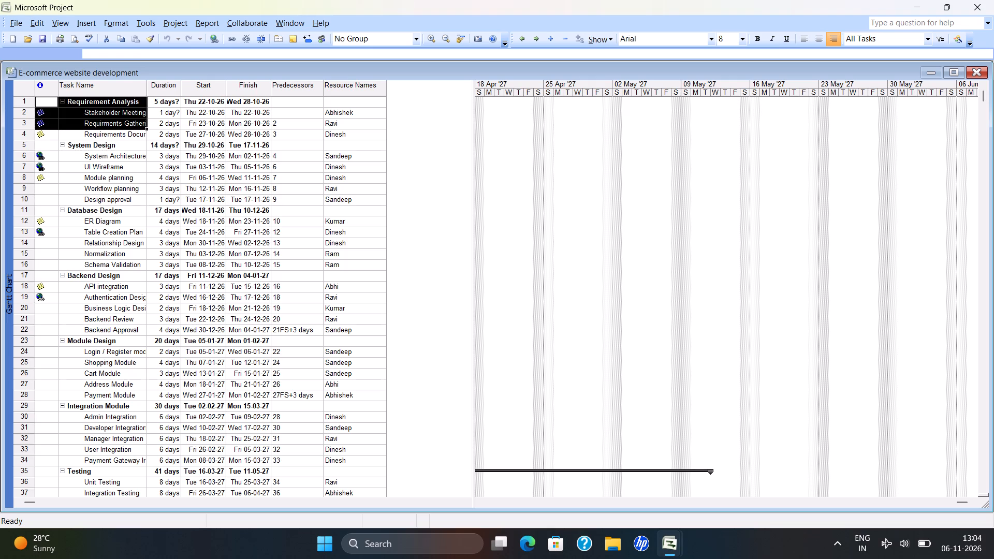
drag(122, 124, 120, 523)
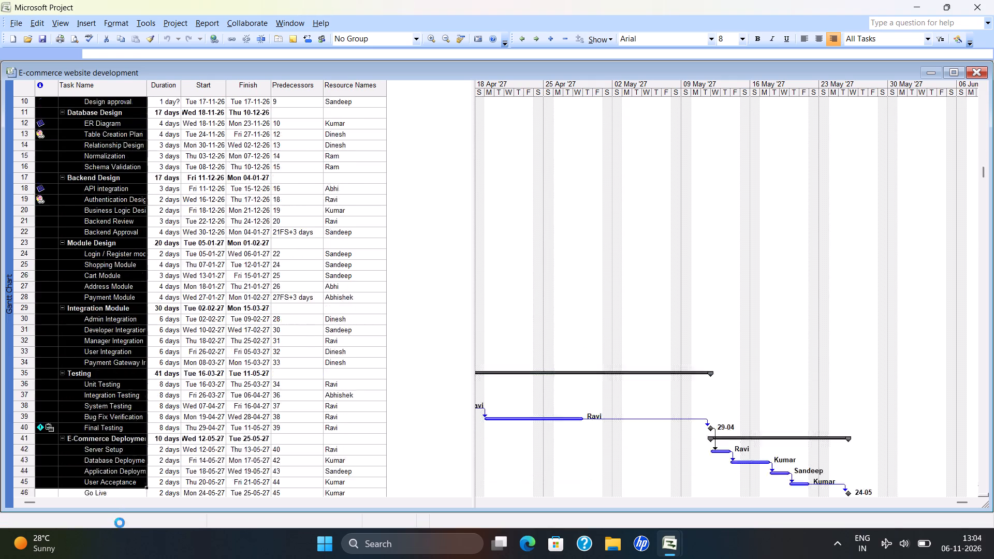
drag(120, 523, 132, 407)
key(ctrl+c)
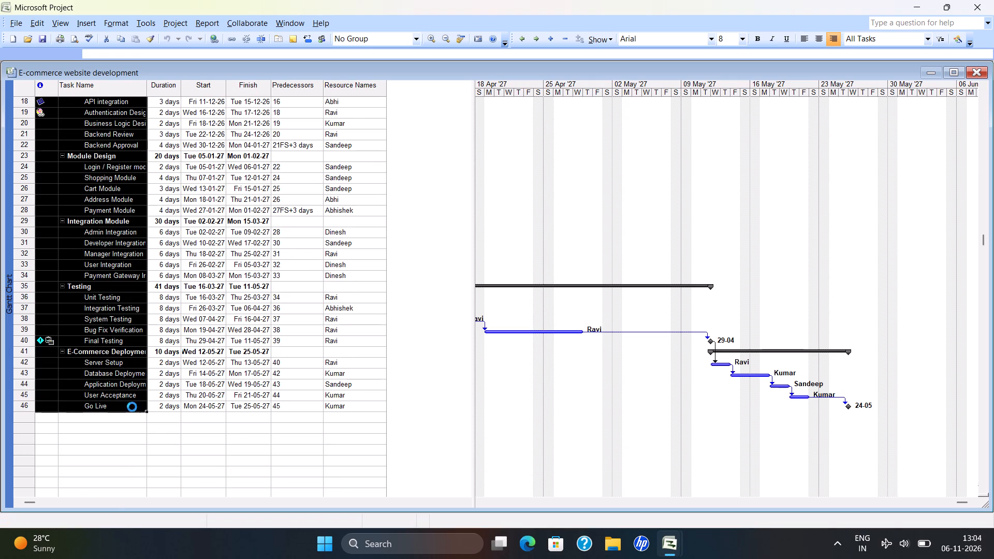
Create another blank project and select its first Task Name cell.
click(16, 21)
click(25, 35)
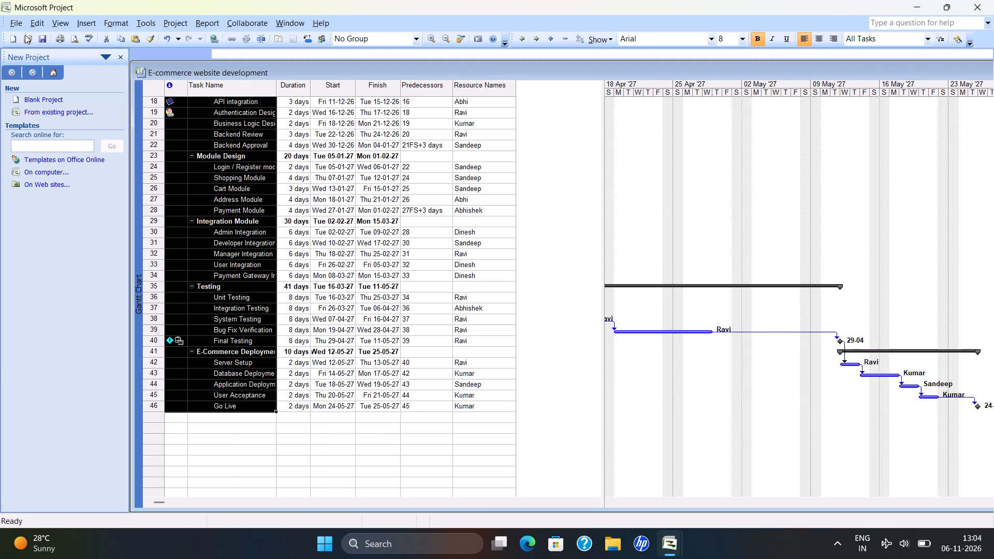
click(40, 96)
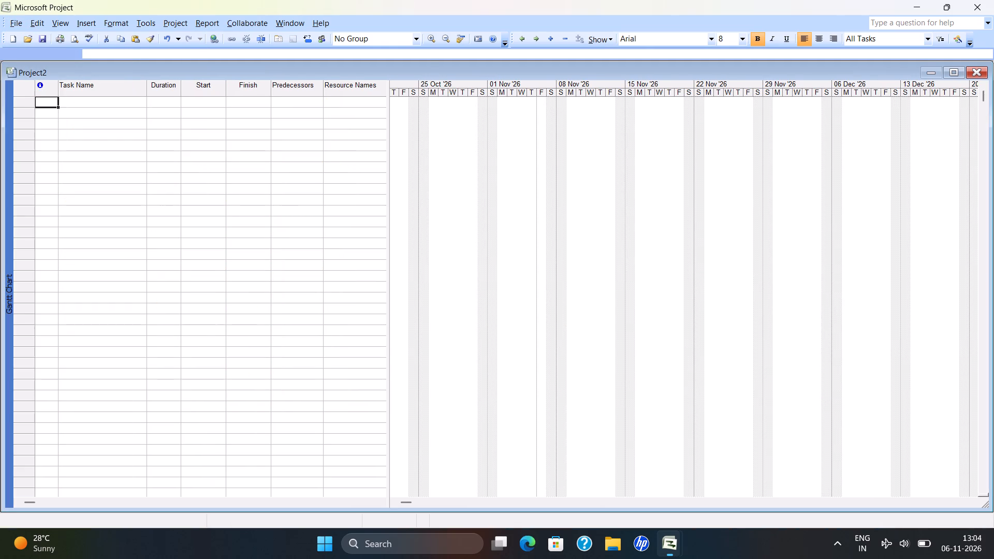
click(84, 104)
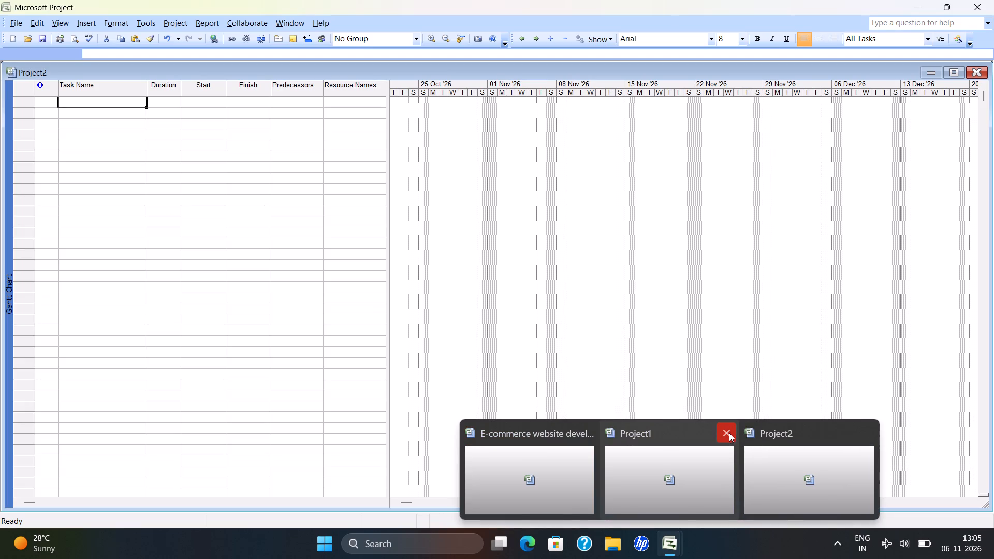
Close the E-commerce website development plan, saving its changes.
click(592, 431)
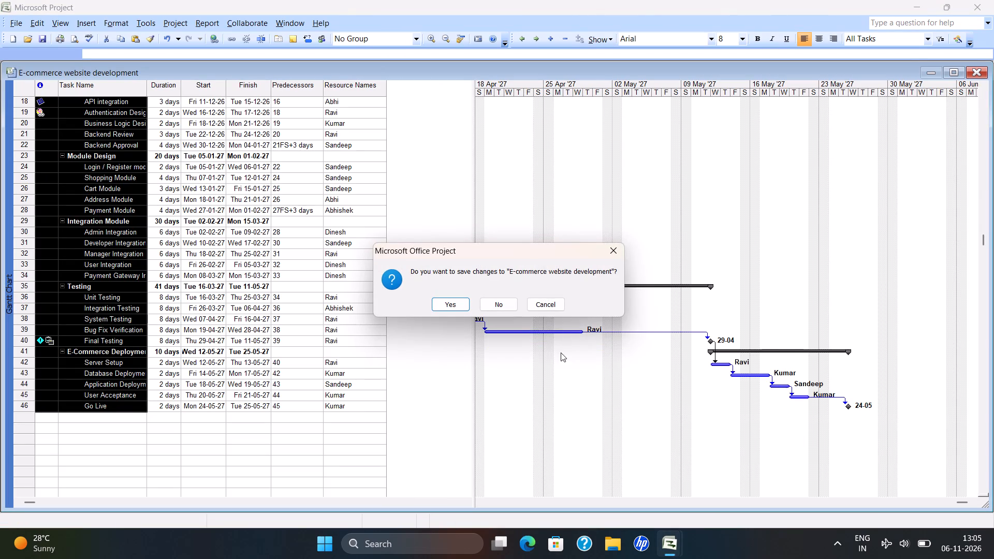
click(451, 305)
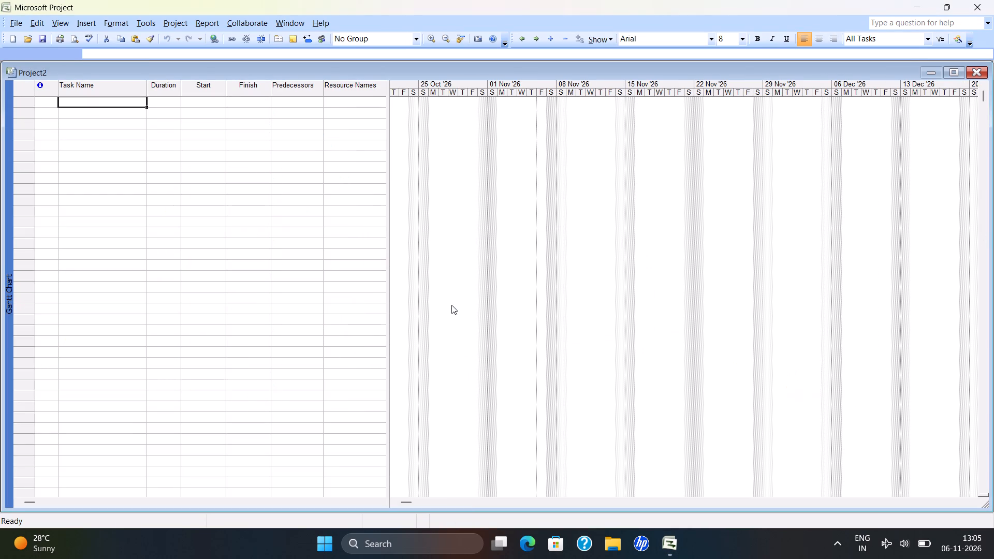
Paste the copied task data into the first Task Name cell of the blank project.
click(108, 104)
scroll(108, 104, down, 1)
text(Re)
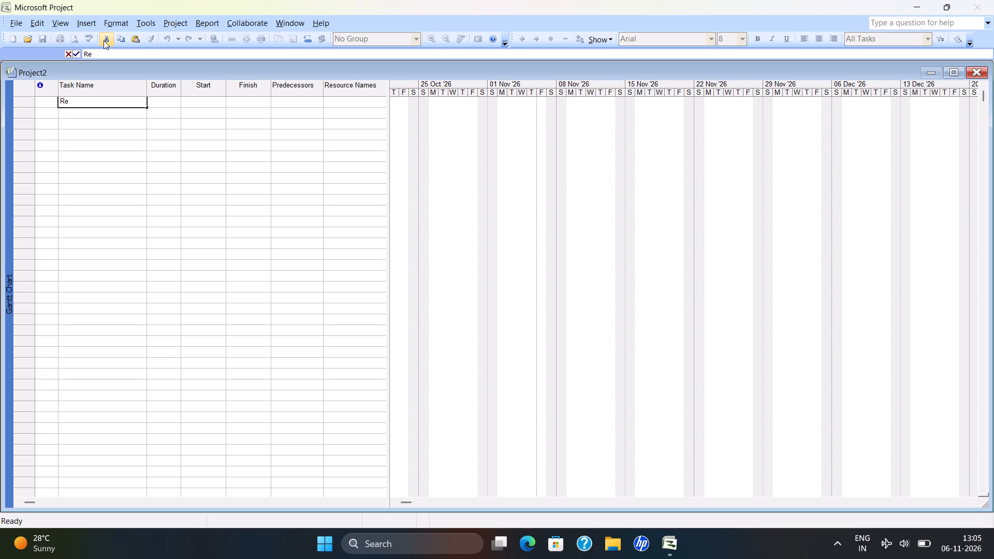
click(97, 101)
key(BackSpace)
key(BackSpace)
key(BackSpace)
key(ctrl+v)
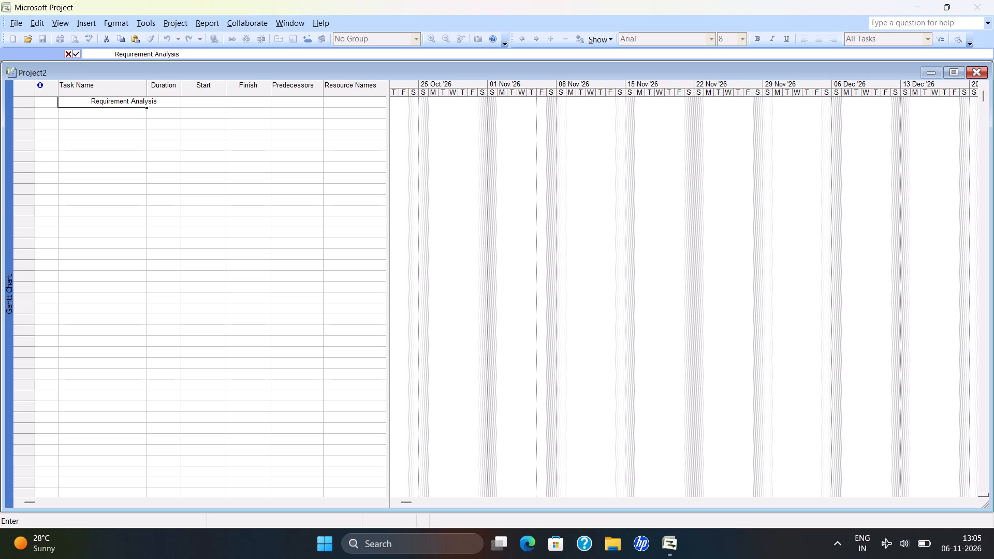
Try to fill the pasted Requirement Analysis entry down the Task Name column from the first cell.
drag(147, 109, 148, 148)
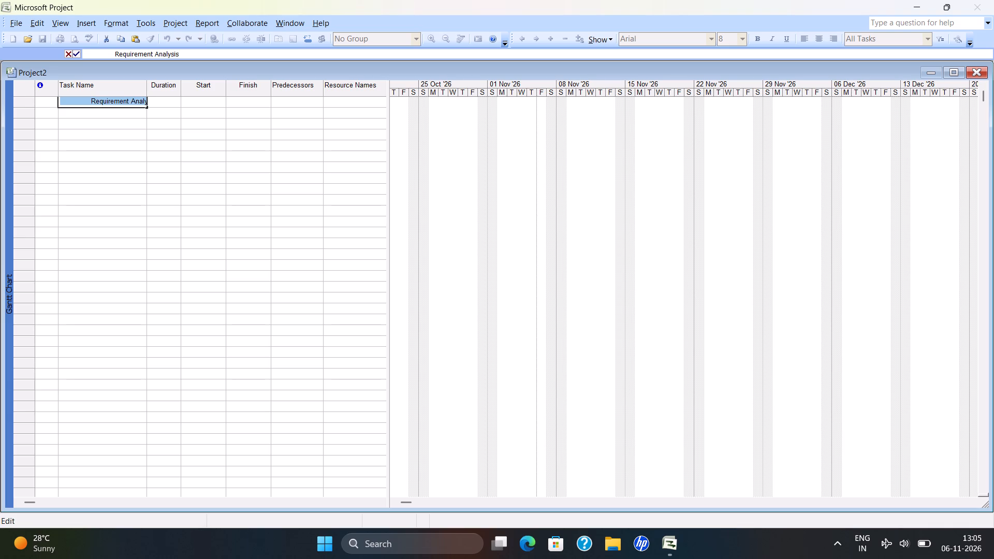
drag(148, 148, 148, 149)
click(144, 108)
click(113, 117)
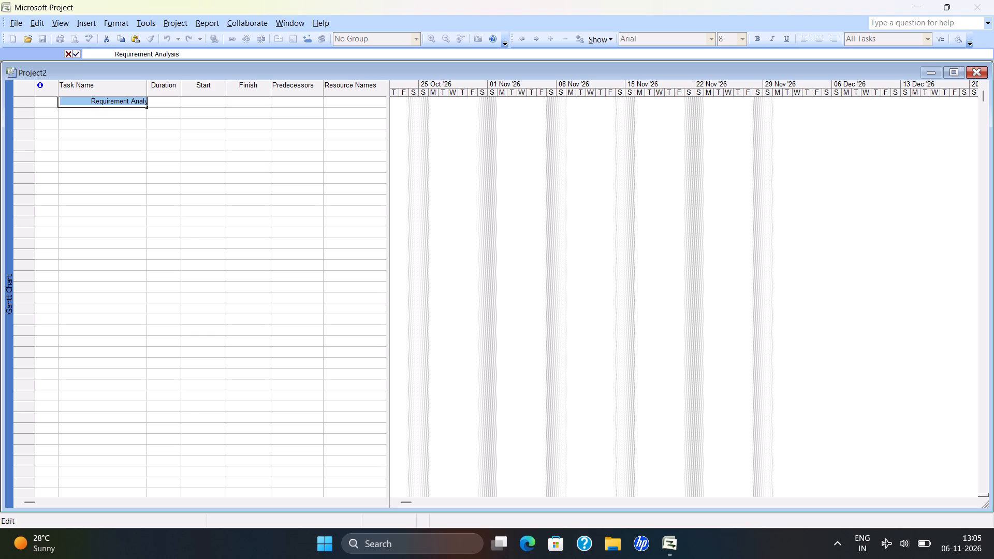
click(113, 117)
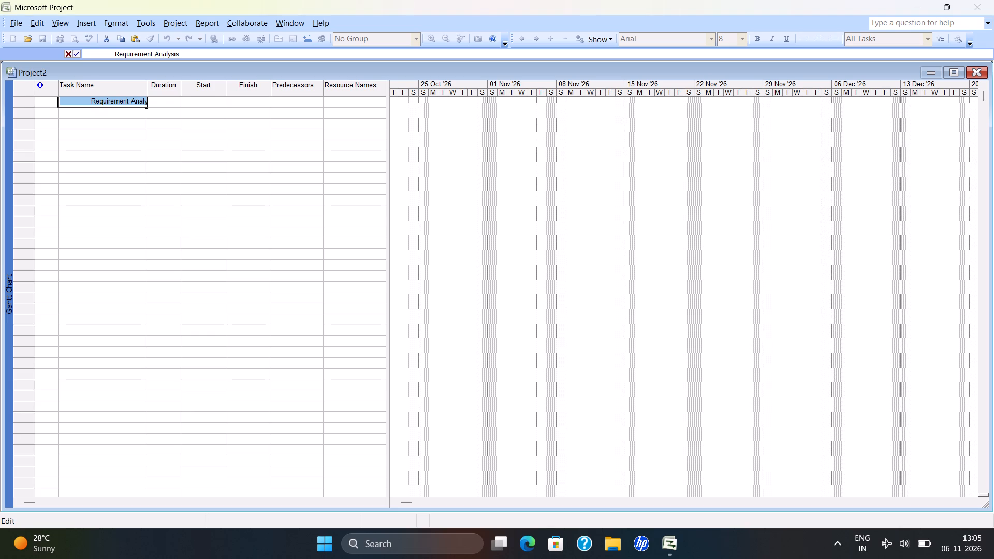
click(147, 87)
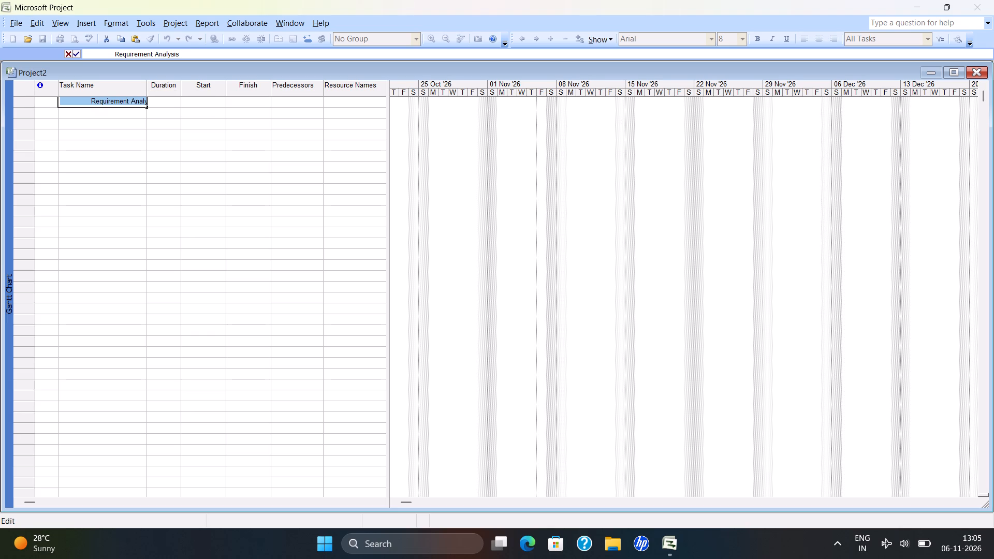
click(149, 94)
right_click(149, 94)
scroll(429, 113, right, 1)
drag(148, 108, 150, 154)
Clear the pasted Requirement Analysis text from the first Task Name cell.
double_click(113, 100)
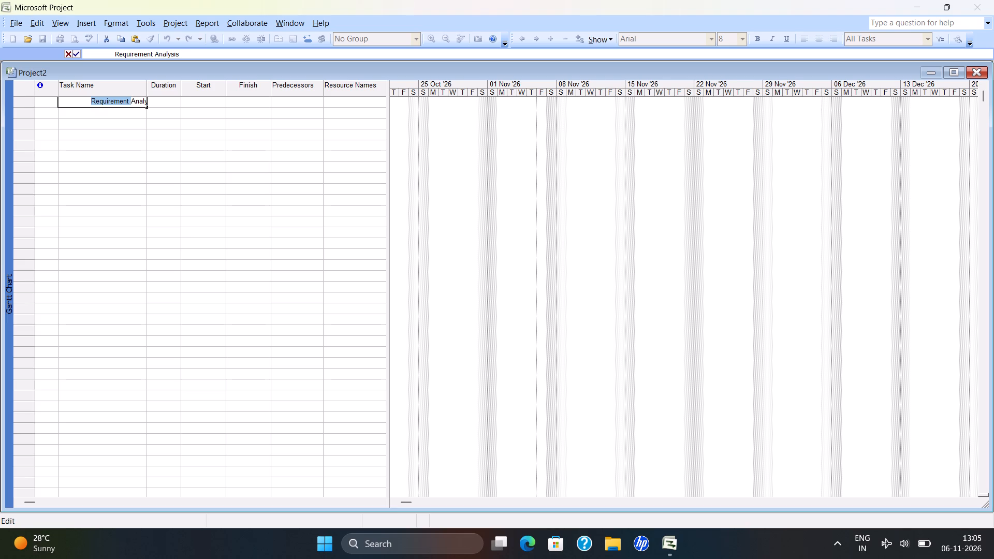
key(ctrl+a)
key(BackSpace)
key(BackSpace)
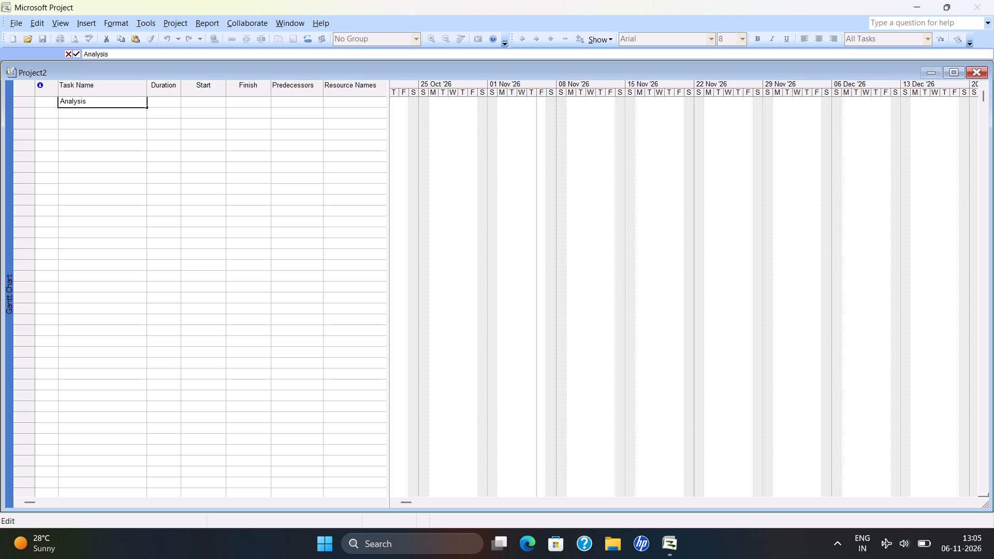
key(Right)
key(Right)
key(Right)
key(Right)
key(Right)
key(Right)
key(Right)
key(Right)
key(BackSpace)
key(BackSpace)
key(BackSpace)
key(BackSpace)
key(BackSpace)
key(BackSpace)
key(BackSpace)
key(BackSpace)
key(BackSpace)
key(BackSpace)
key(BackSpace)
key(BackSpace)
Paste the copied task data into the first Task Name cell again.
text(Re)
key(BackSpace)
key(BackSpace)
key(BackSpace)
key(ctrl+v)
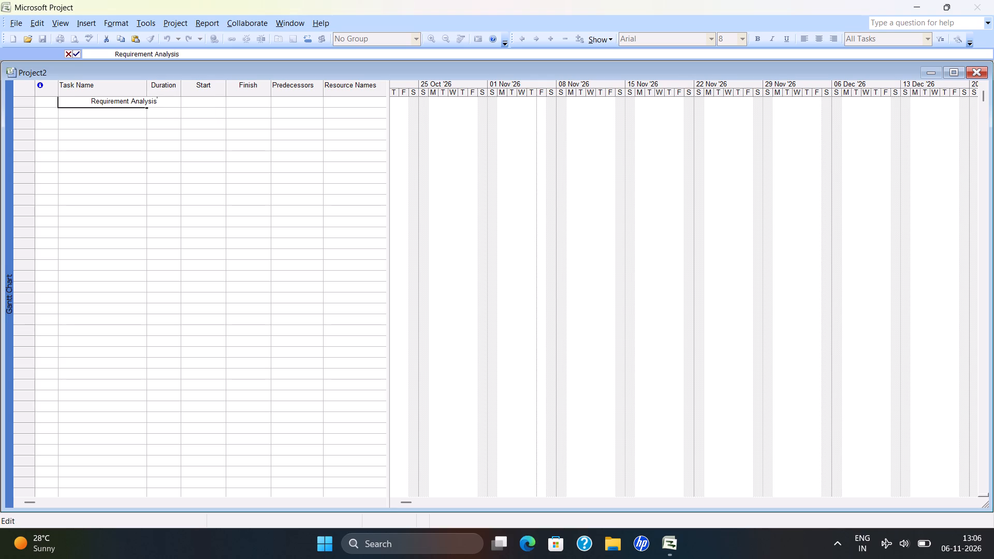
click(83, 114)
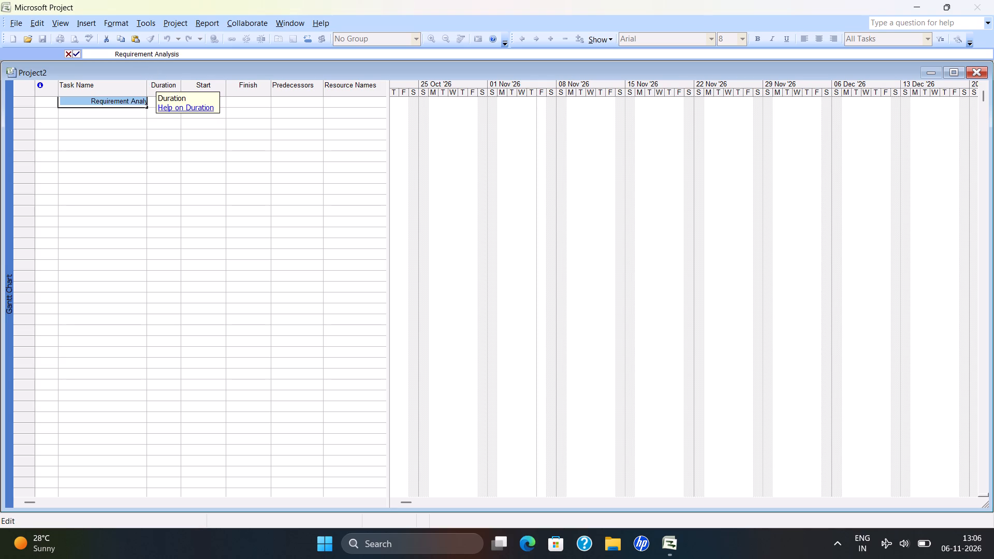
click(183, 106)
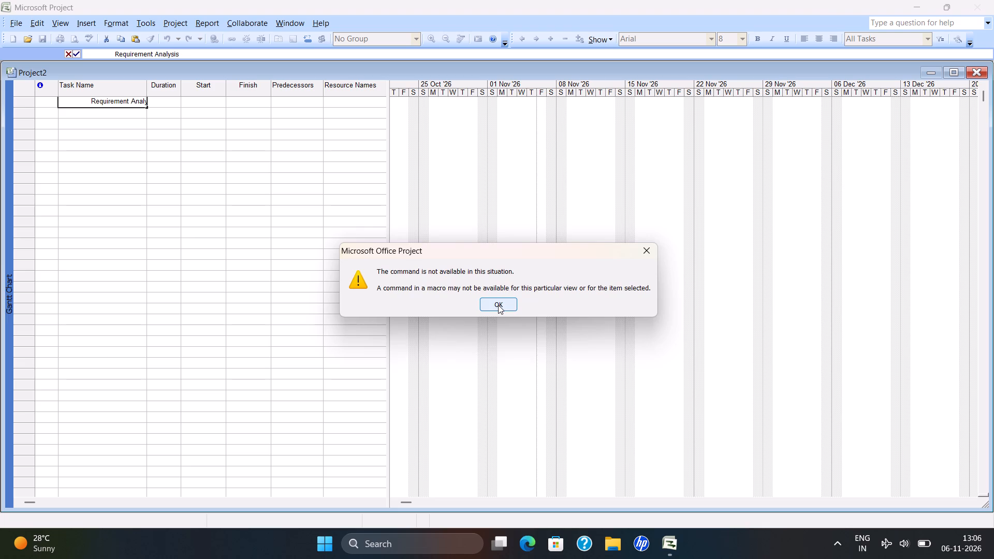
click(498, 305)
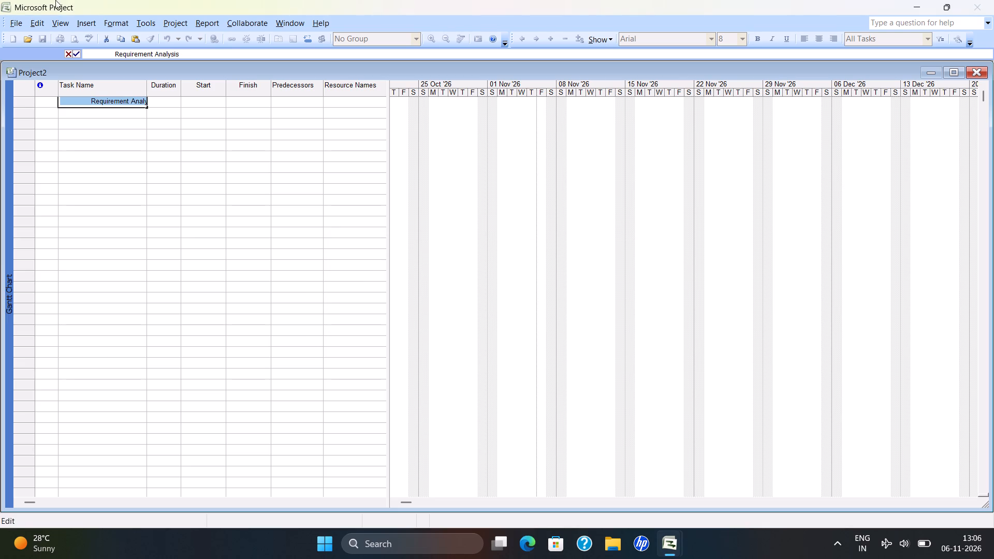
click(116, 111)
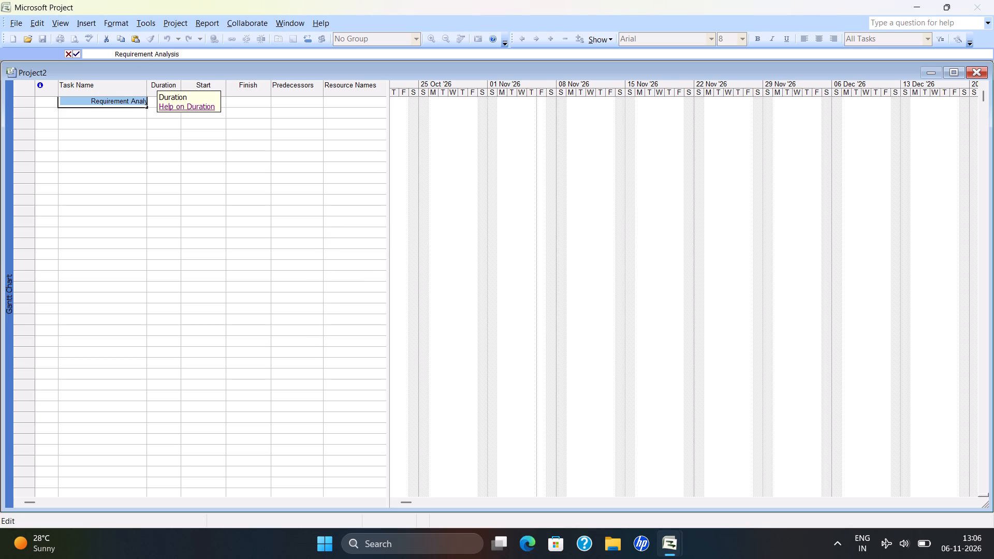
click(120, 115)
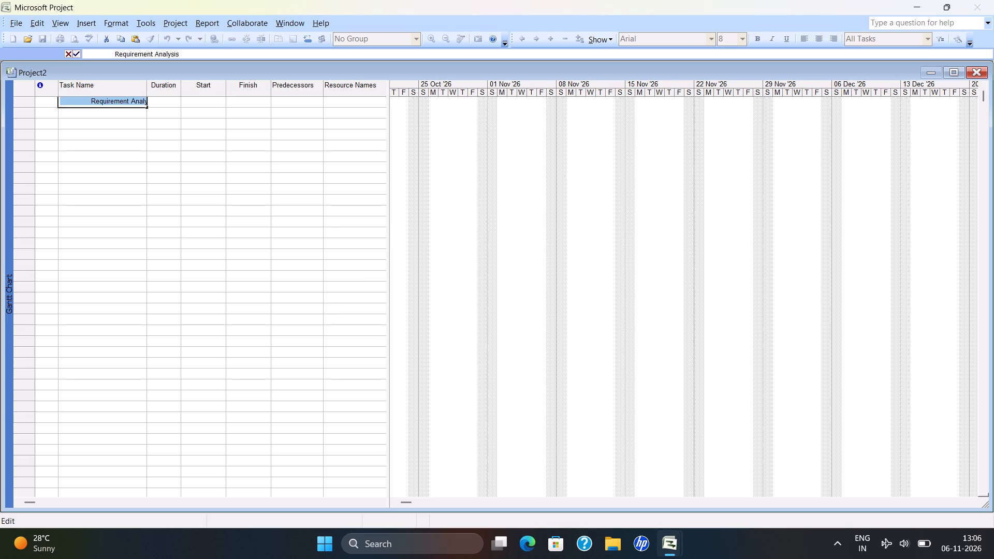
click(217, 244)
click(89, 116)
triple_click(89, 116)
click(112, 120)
Delete all the Requirement Analysis text from the first Task Name cell and commit the empty entry.
click(115, 100)
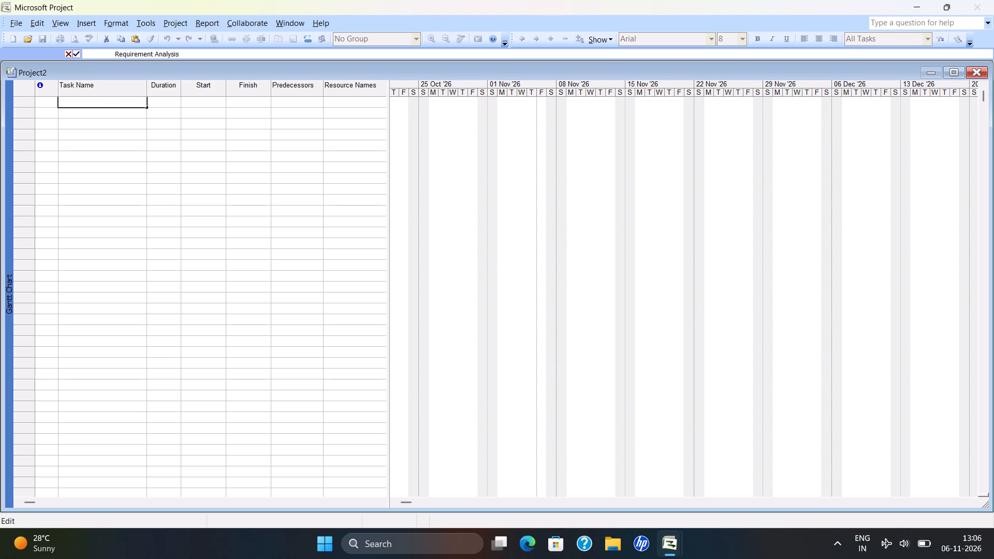
key(ctrl+a)
click(115, 100)
key(ctrl+a)
click(136, 99)
click(106, 114)
click(106, 114)
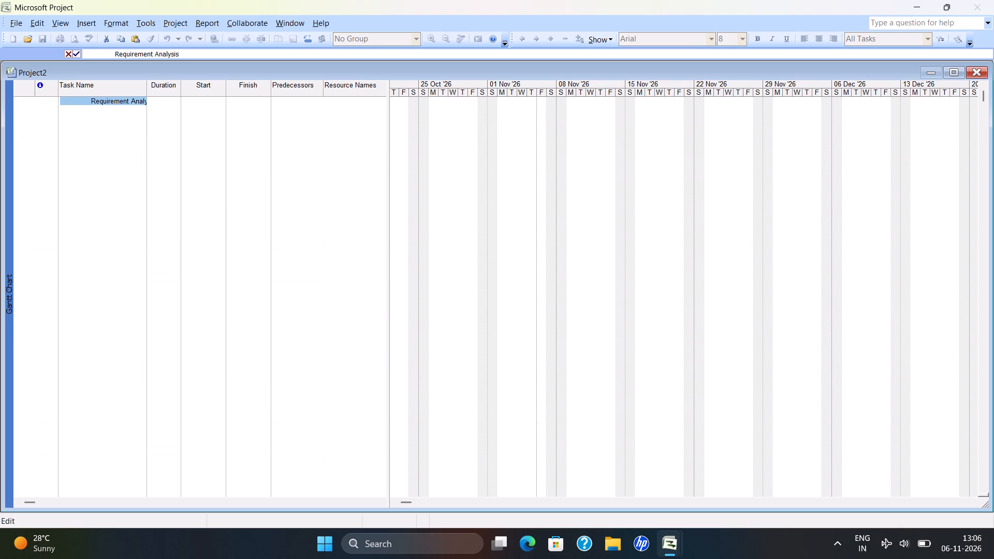
click(114, 100)
key(ctrl+a)
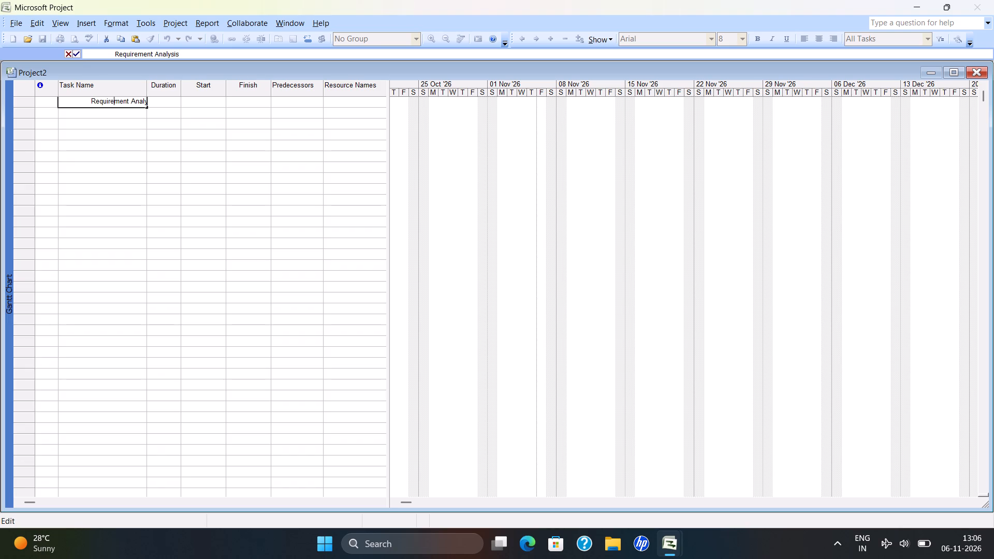
click(114, 100)
key(BackSpace)
key(BackSpace)
key(BackSpace)
key(Right)
key(Right)
key(Right)
key(Right)
key(Right)
key(Right)
key(Right)
key(Right)
key(Right)
key(Right)
key(Right)
key(Right)
key(Right)
key(Right)
key(Right)
key(BackSpace)
key(BackSpace)
key(BackSpace)
key(BackSpace)
key(BackSpace)
key(BackSpace)
key(BackSpace)
key(BackSpace)
key(BackSpace)
key(BackSpace)
key(BackSpace)
key(BackSpace)
key(BackSpace)
key(BackSpace)
key(BackSpace)
key(BackSpace)
key(BackSpace)
key(BackSpace)
key(BackSpace)
key(BackSpace)
key(BackSpace)
key(BackSpace)
key(BackSpace)
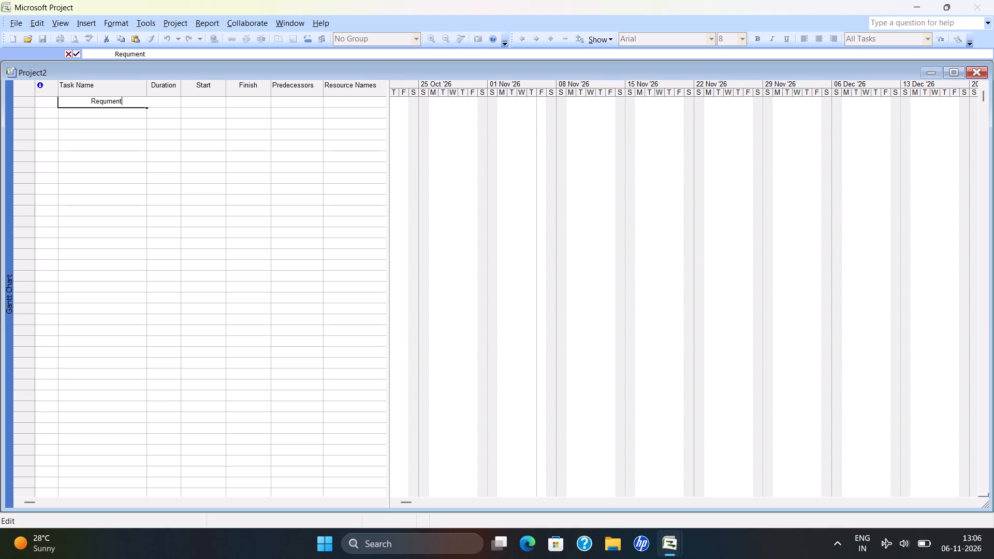
key(BackSpace)
key(BackSpace)
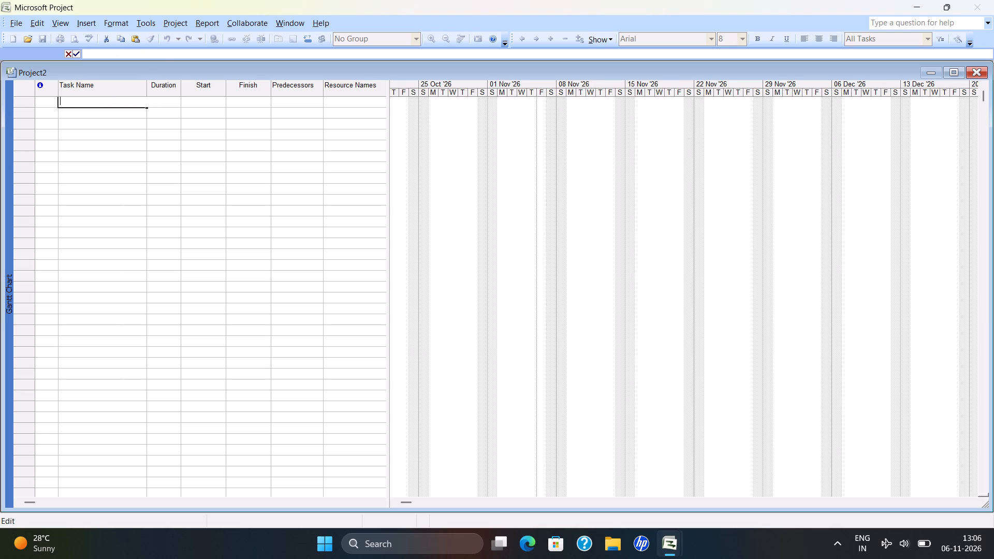
click(92, 116)
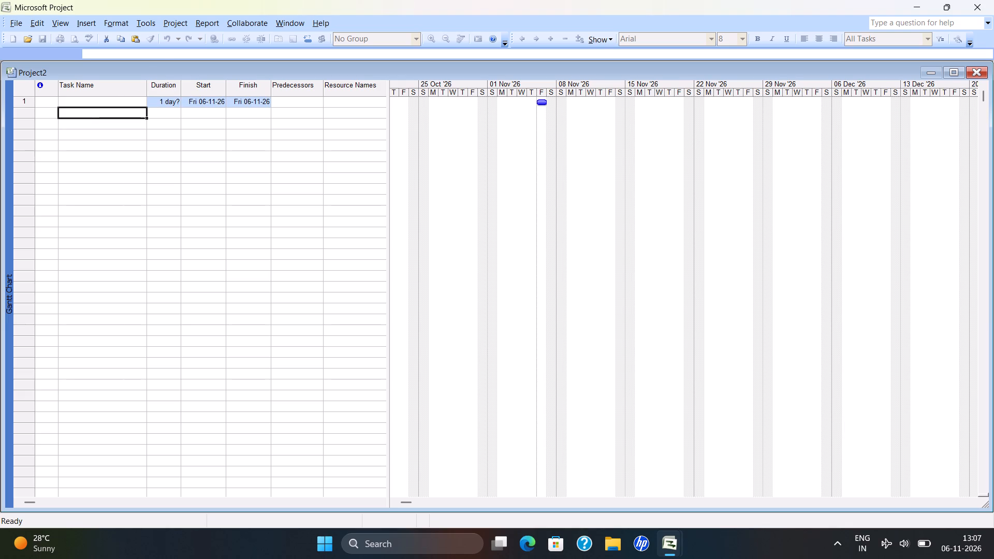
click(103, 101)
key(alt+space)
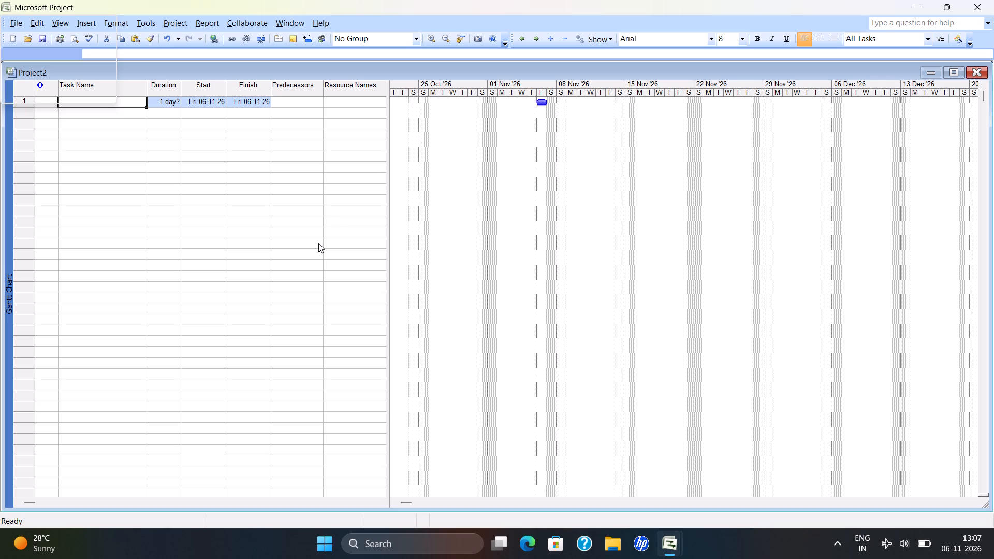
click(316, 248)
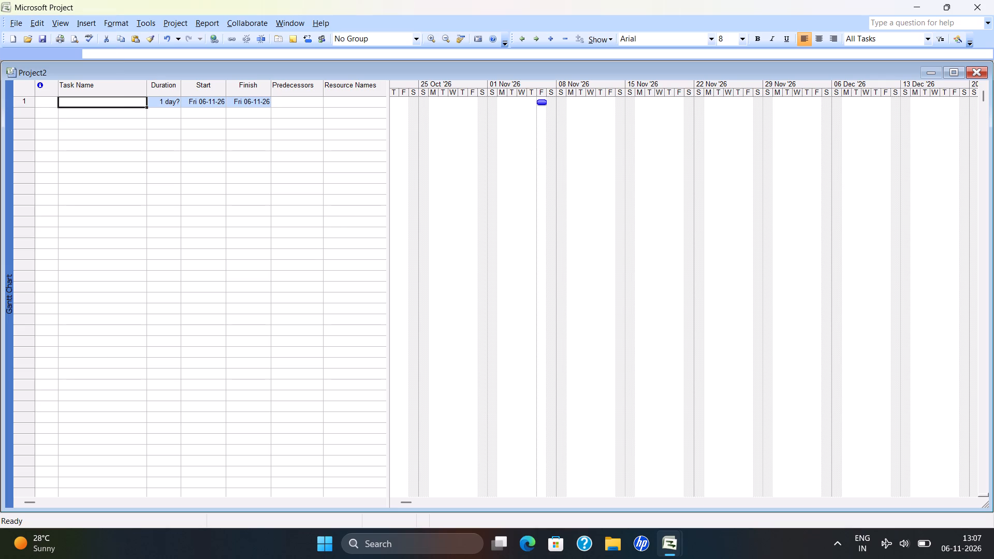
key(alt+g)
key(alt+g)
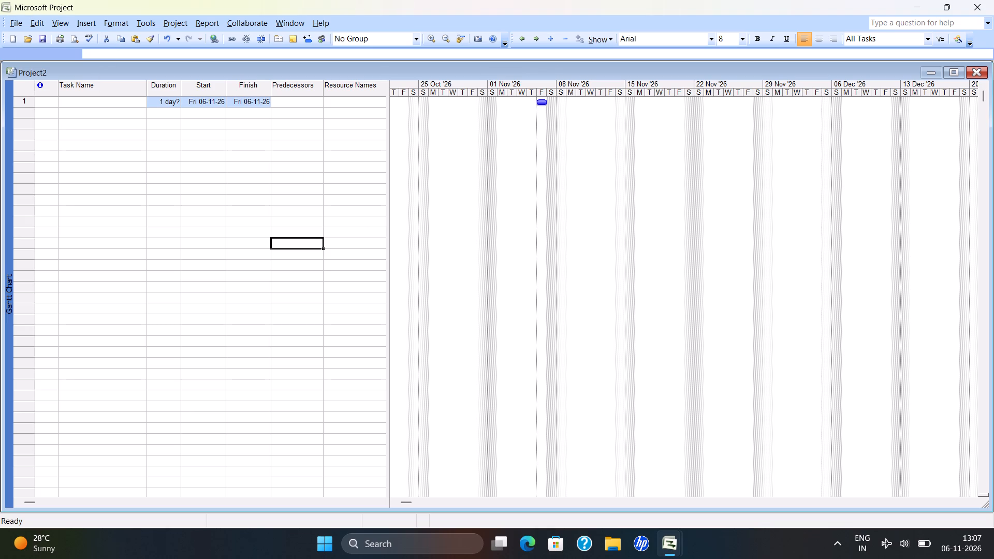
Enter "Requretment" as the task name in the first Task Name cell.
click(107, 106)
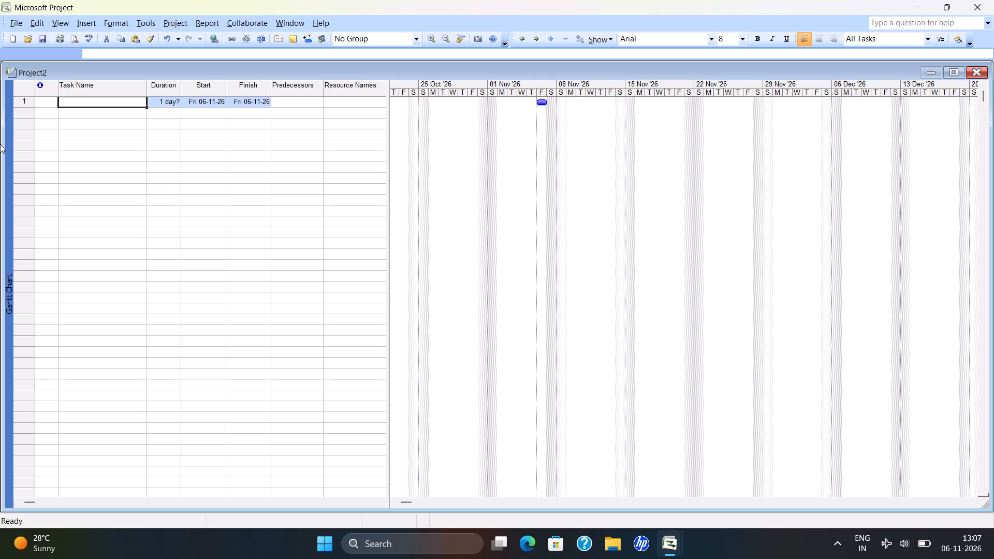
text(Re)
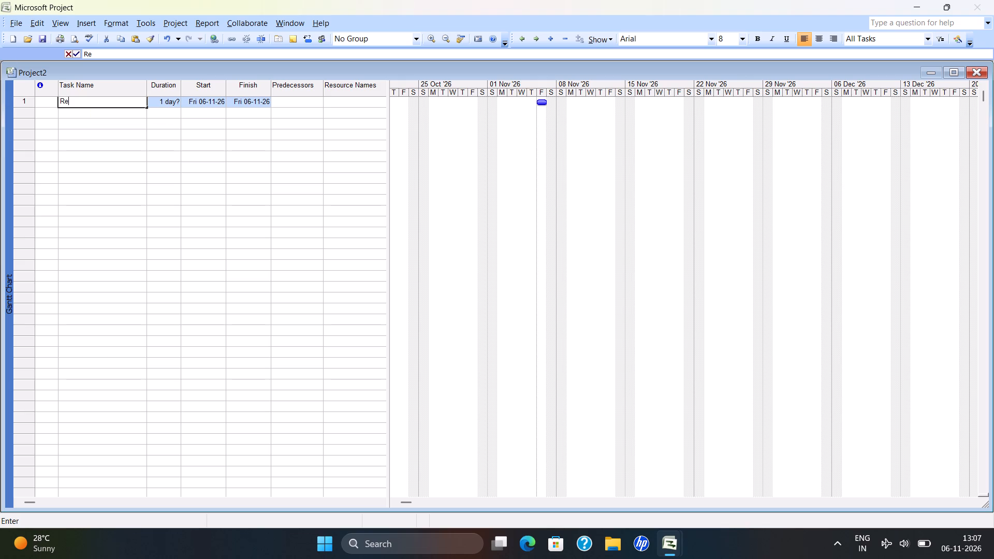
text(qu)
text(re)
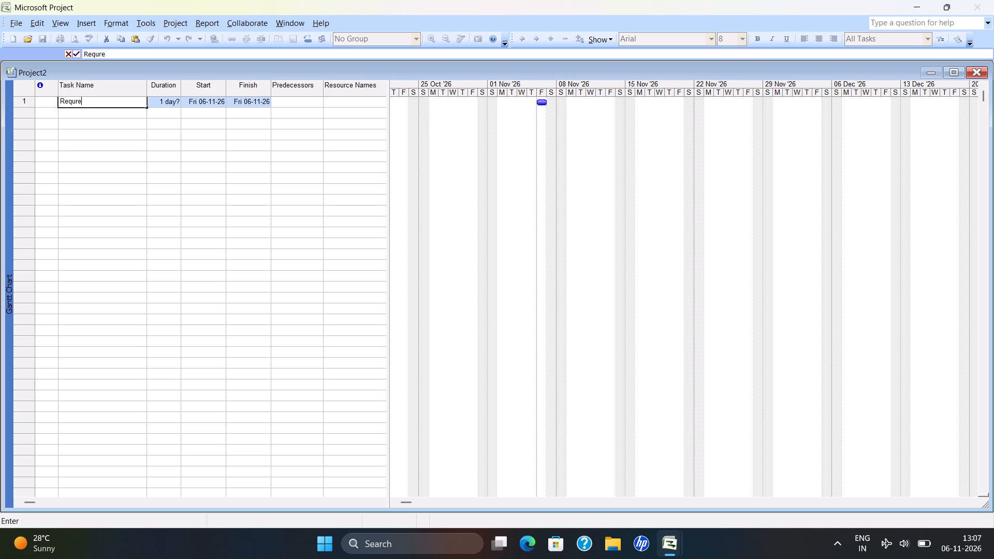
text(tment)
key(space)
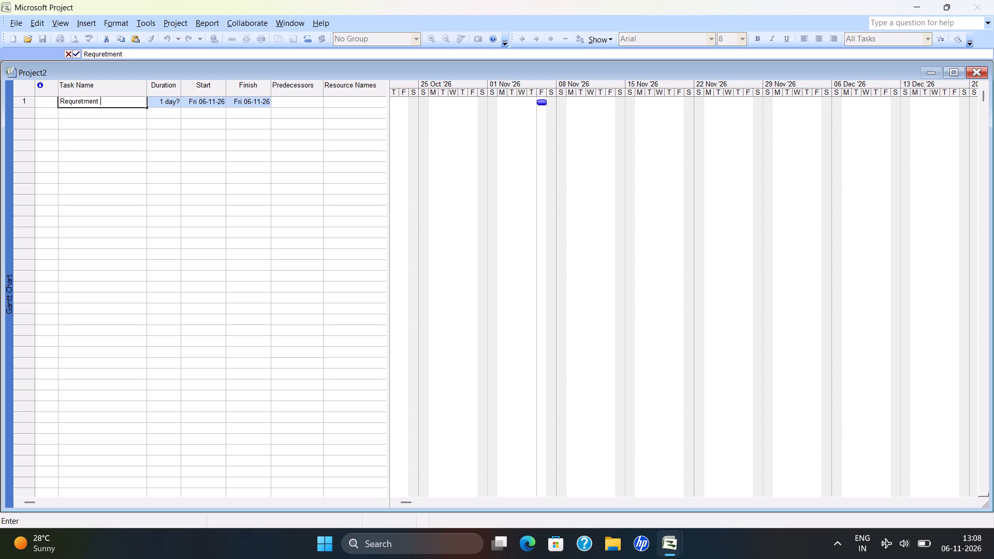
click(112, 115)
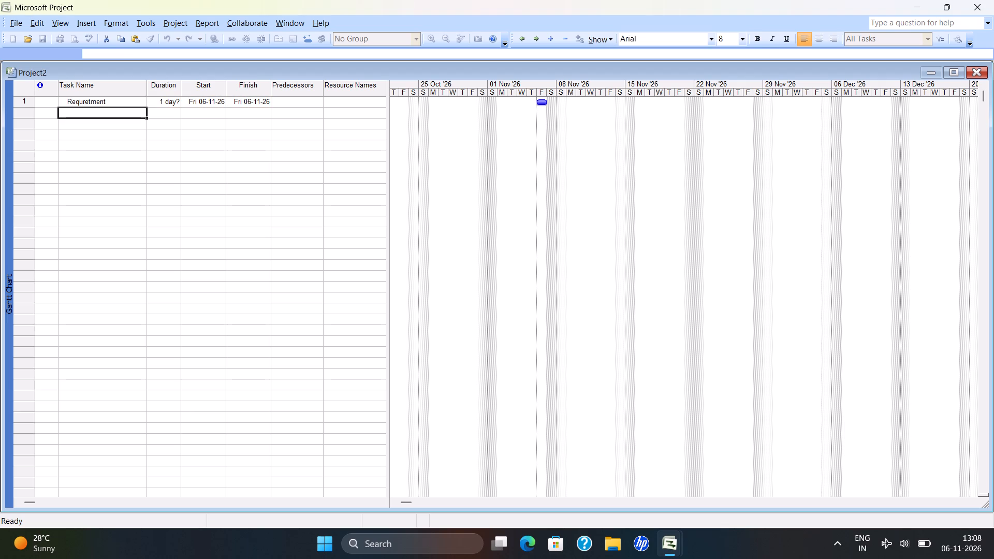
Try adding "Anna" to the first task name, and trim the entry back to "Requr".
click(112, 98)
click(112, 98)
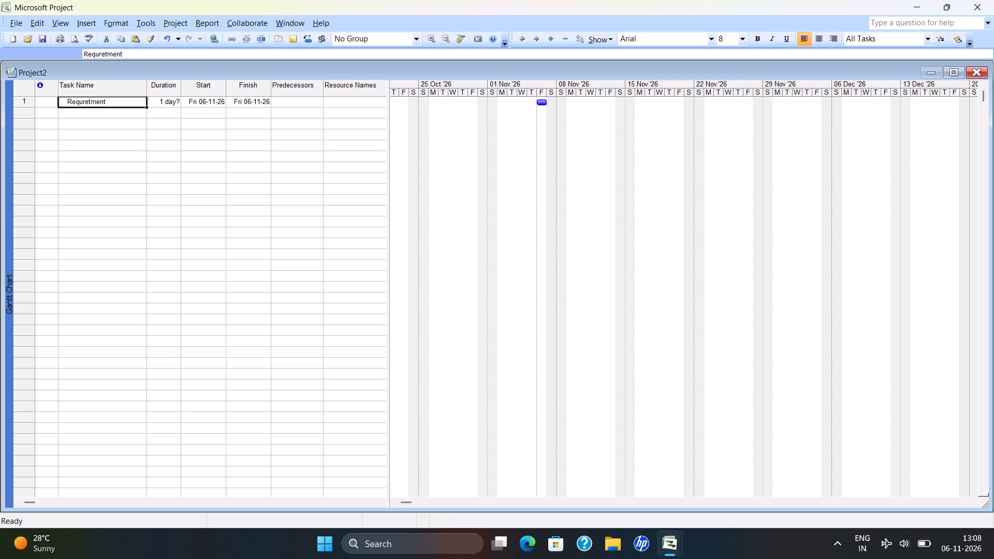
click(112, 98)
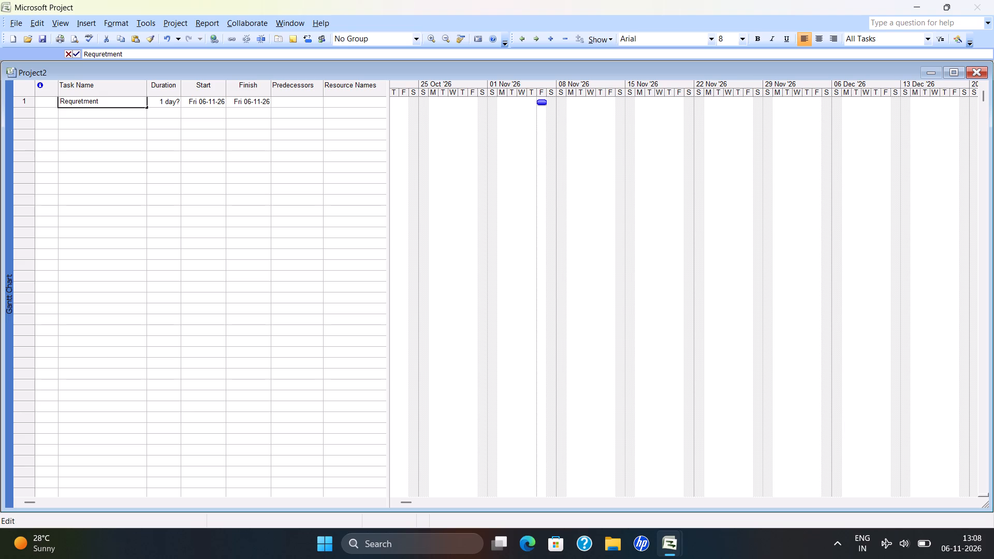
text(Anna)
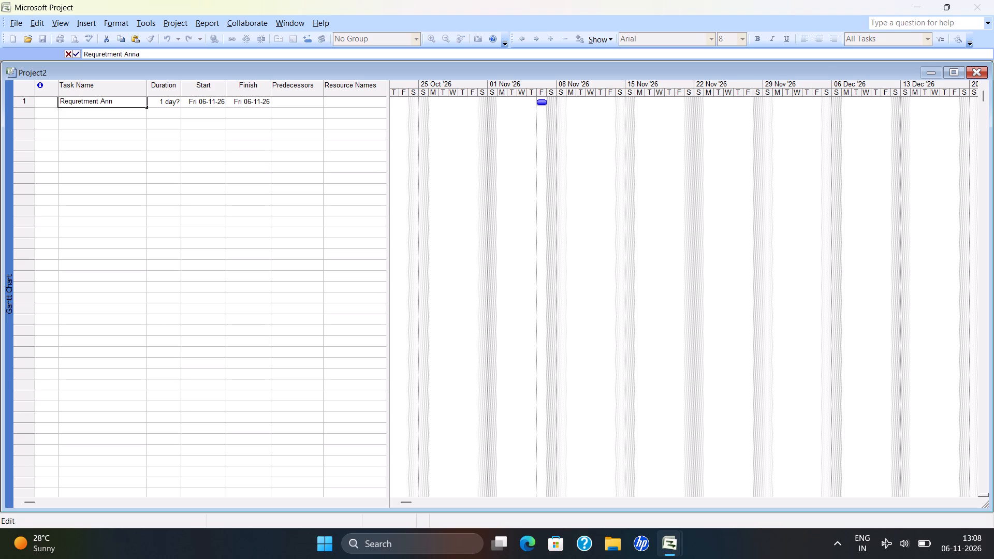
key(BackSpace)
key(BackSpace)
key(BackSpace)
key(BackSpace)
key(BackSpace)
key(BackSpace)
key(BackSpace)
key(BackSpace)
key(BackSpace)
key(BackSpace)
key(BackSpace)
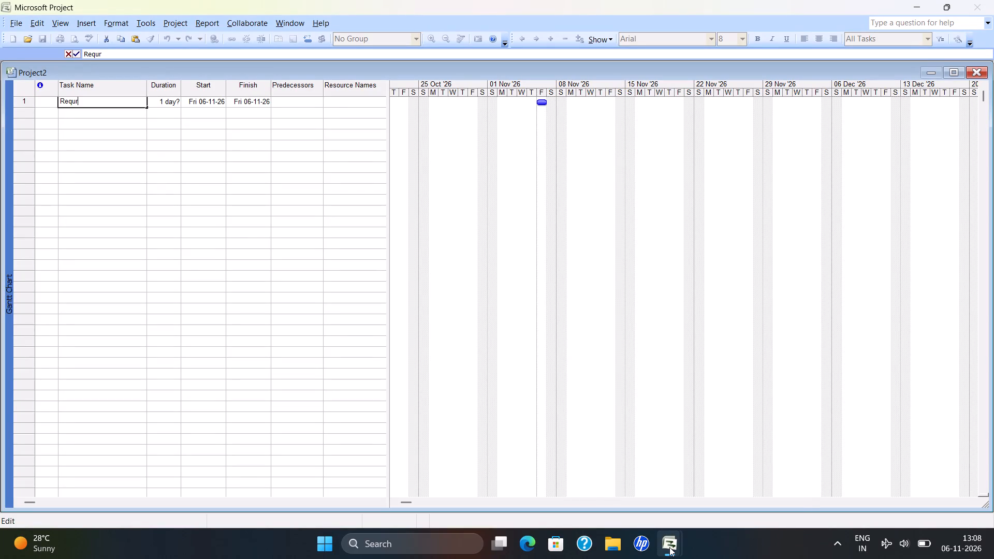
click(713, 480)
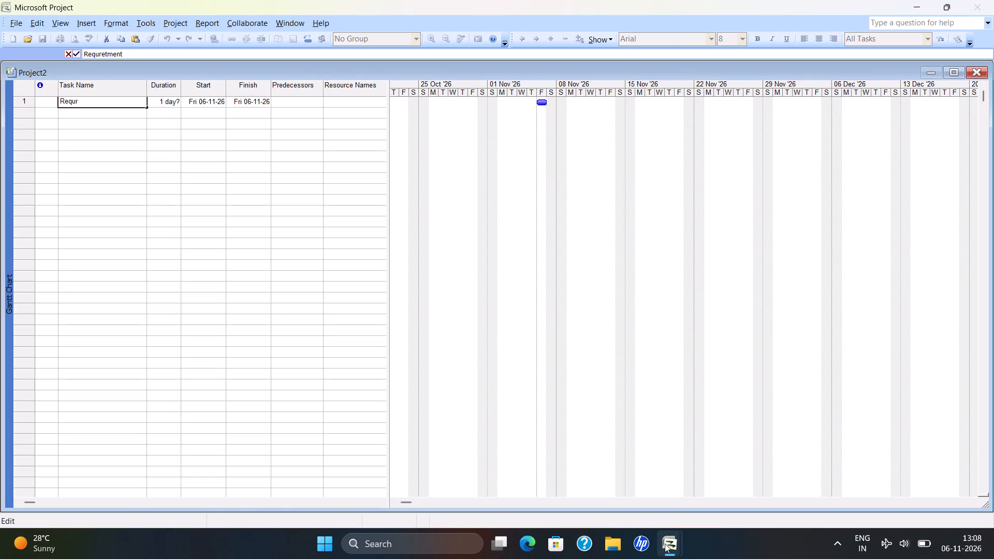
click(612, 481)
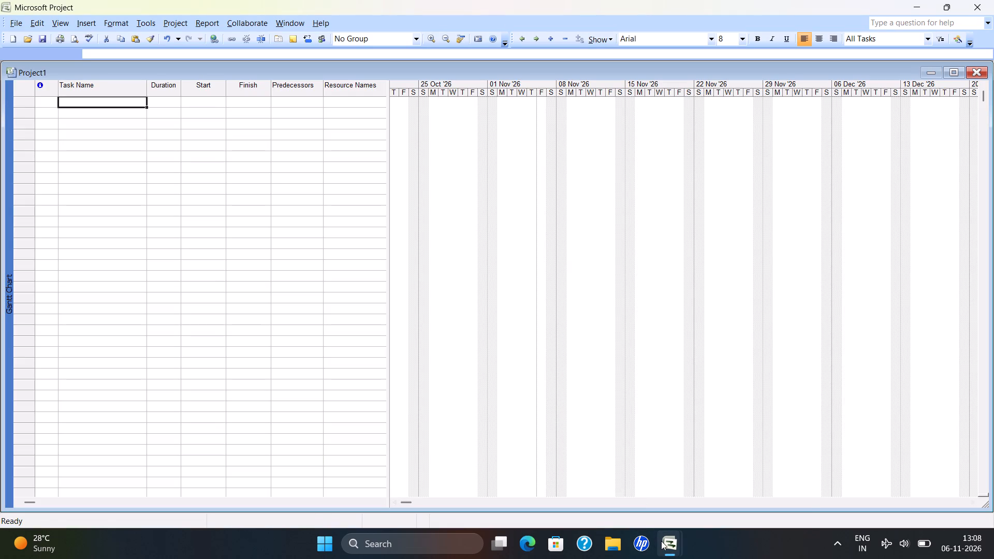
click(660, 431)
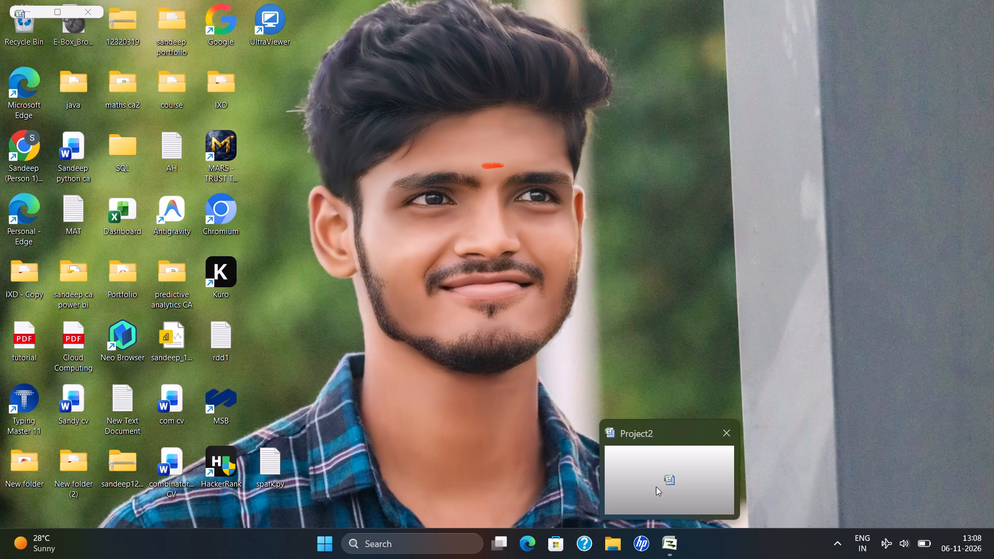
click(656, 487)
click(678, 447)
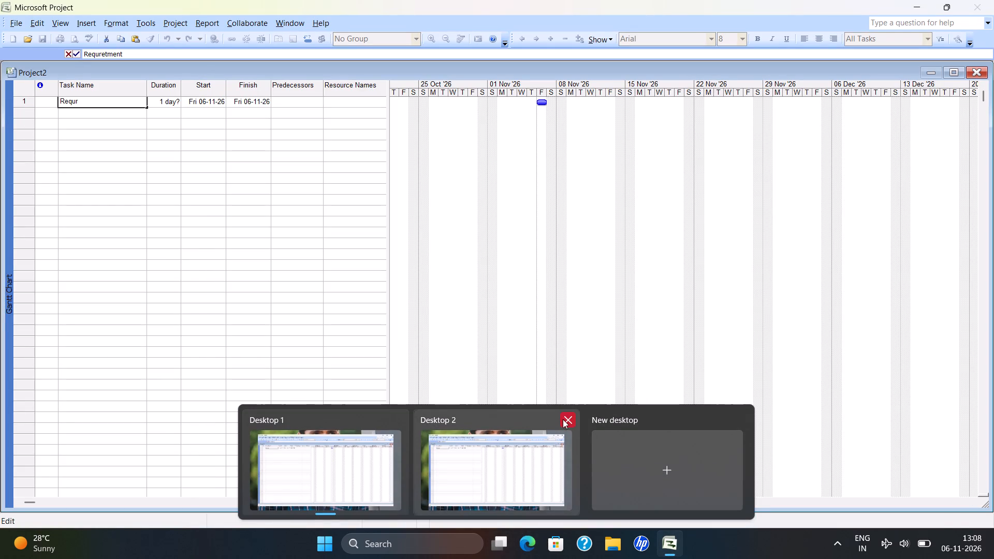
Close the extra virtual desktop, Desktop 2.
click(565, 416)
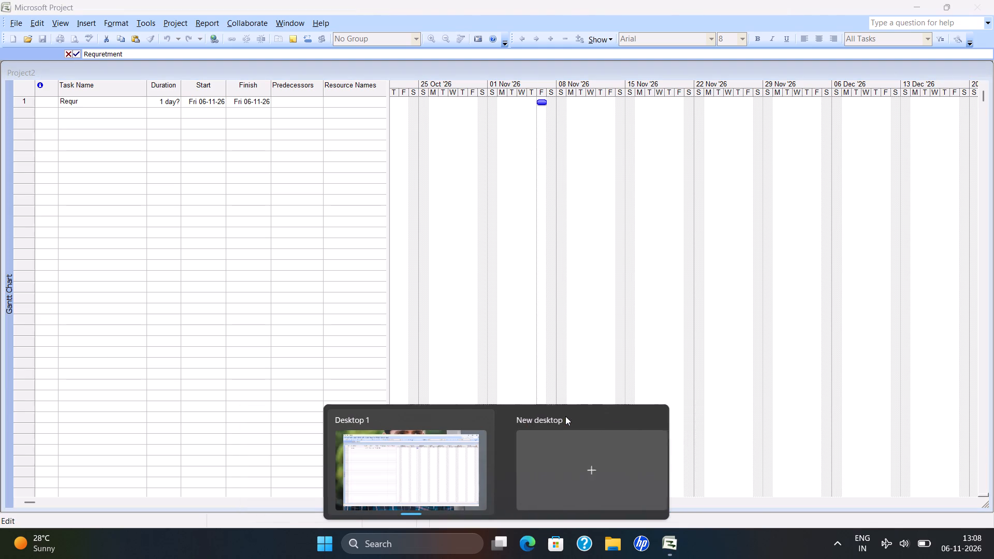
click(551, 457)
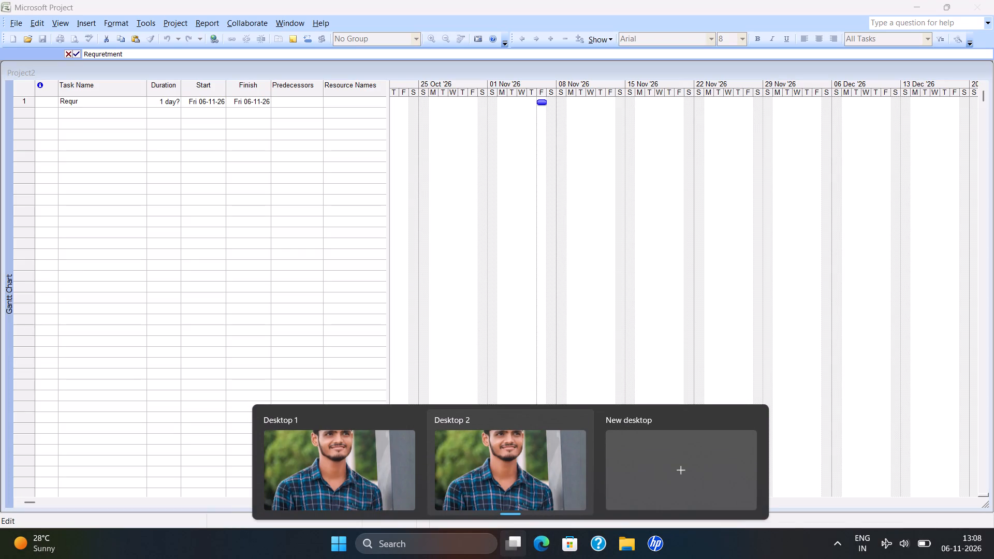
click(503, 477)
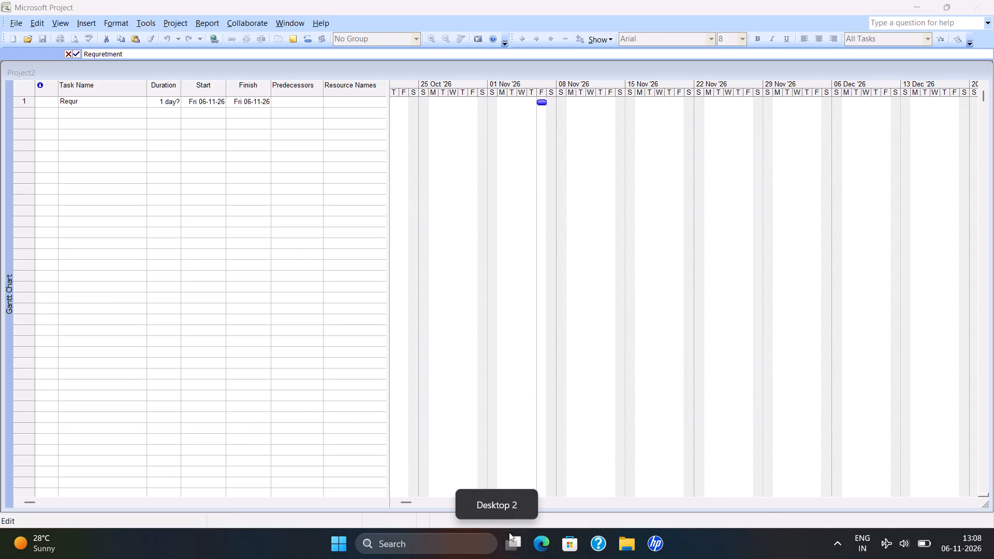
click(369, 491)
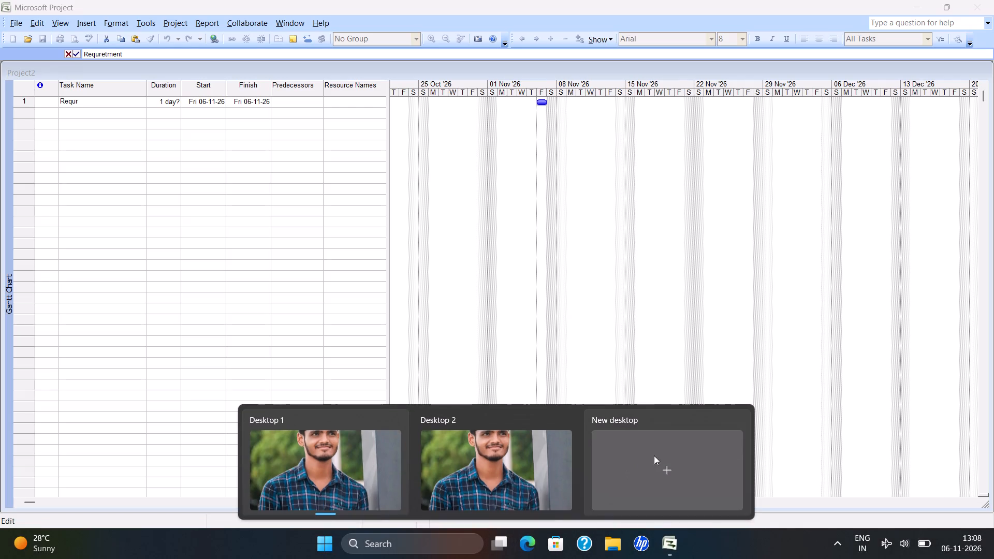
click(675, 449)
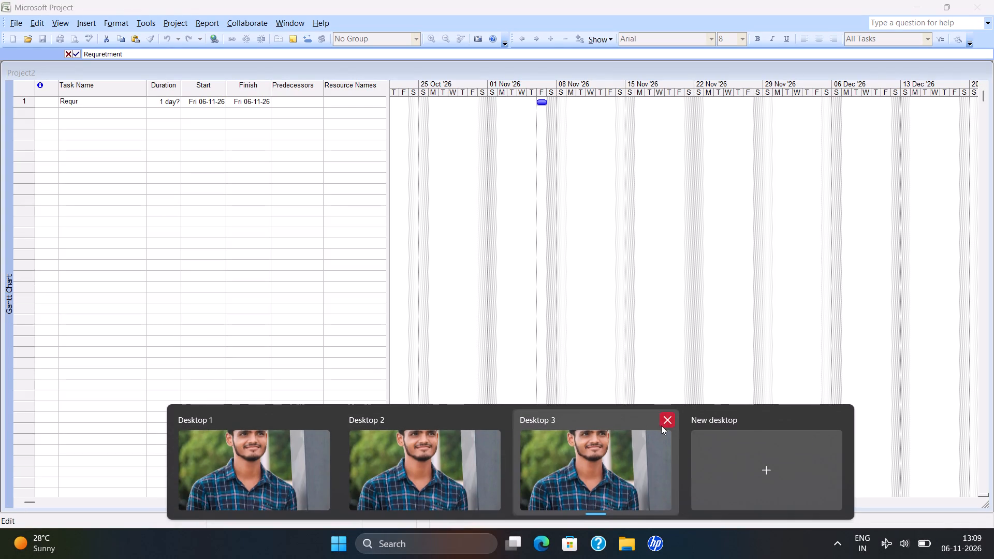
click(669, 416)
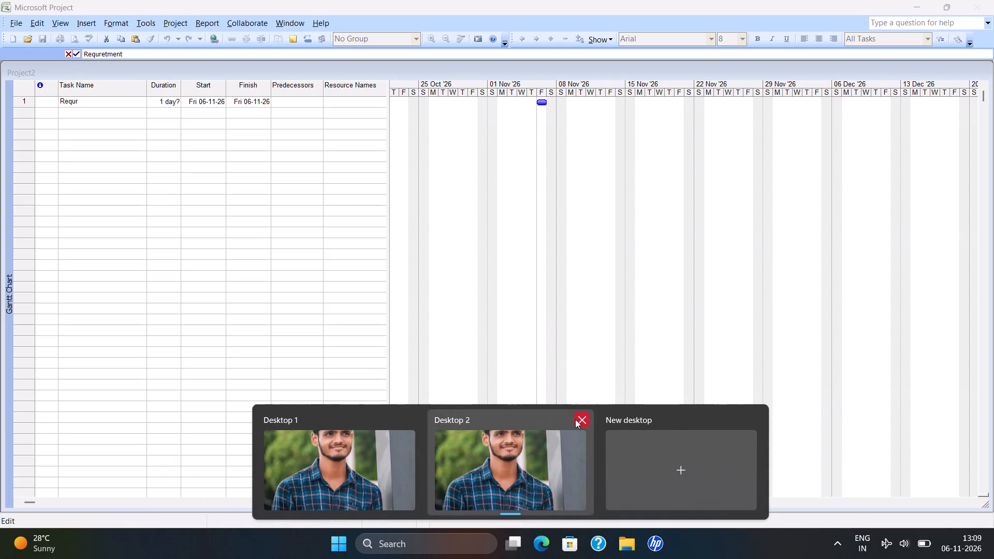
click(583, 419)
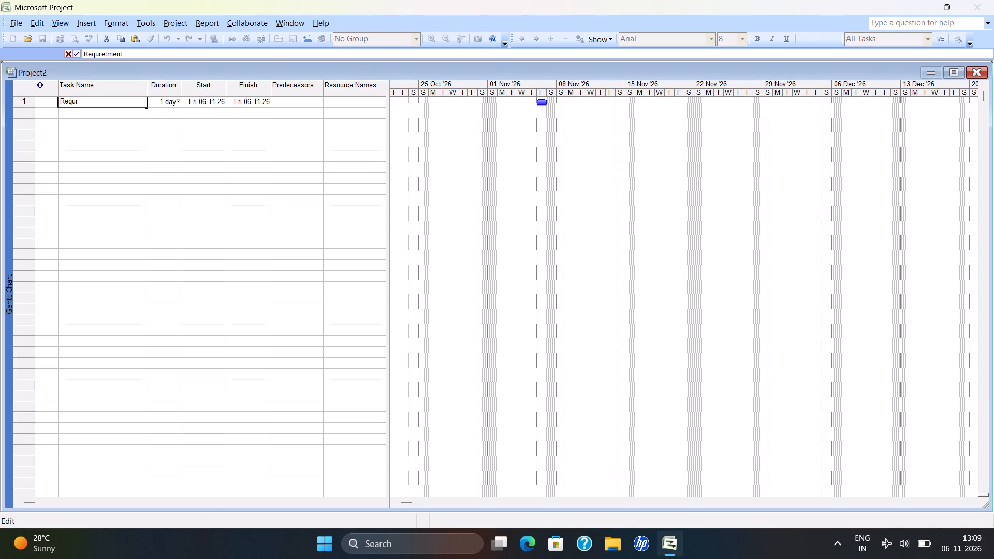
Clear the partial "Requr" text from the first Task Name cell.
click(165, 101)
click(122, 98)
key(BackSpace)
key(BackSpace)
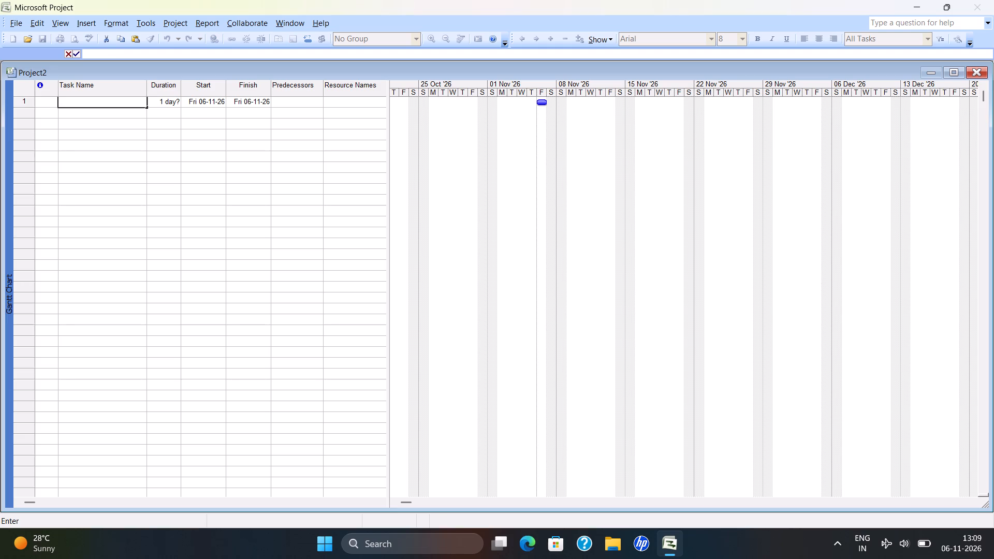
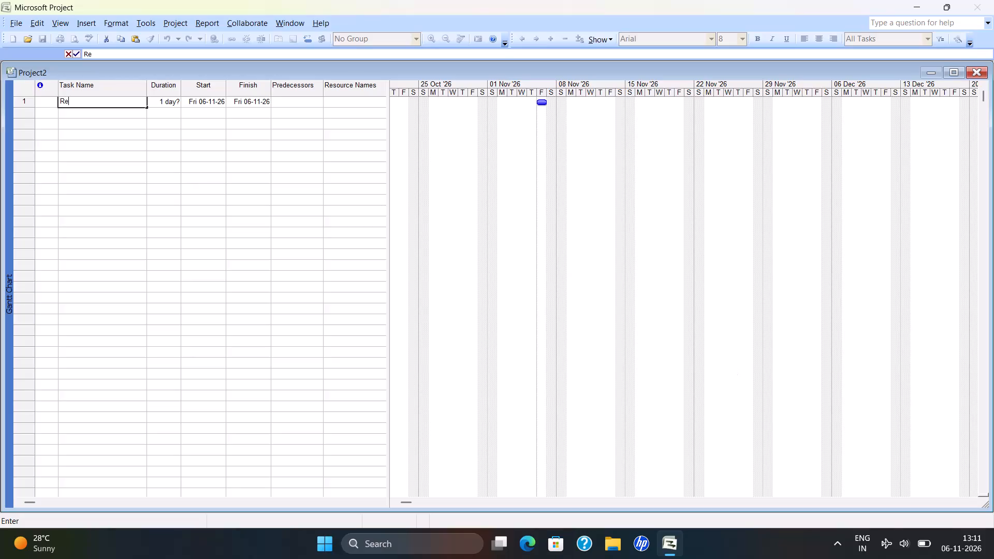
Complete the first task's name so that it reads "Requirement Ana" in the Task Name column.
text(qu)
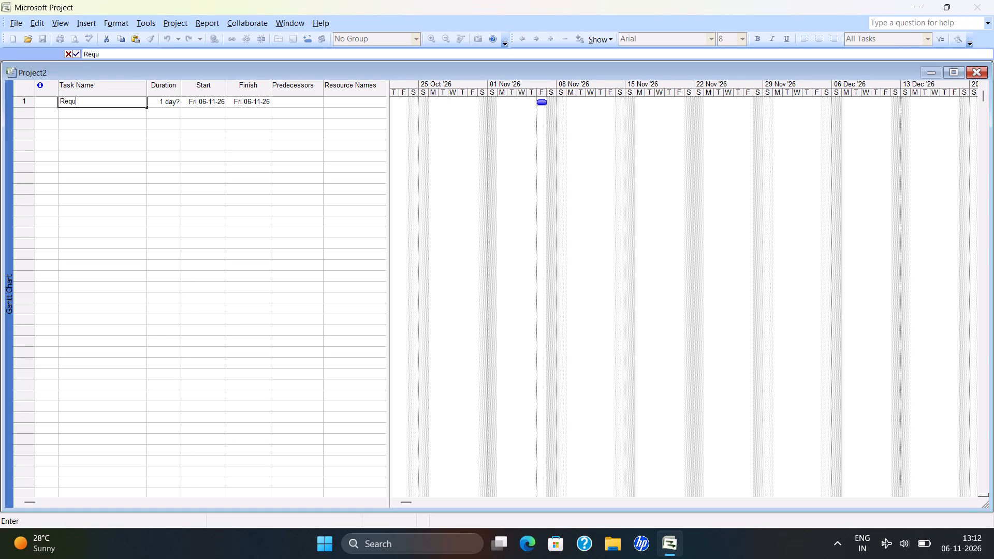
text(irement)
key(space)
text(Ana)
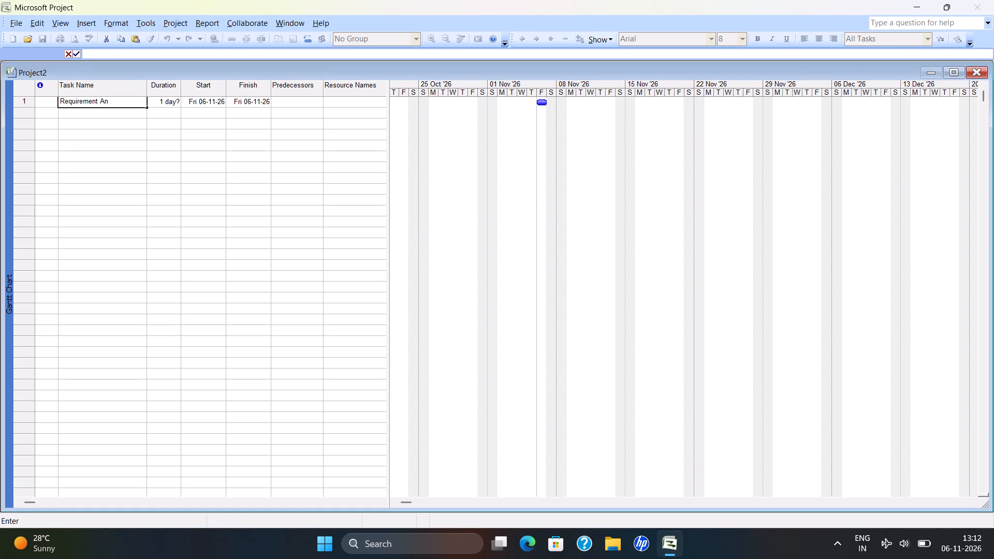
Complete the first task's name so that it reads "Requirement Analysis".
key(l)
text(ysis)
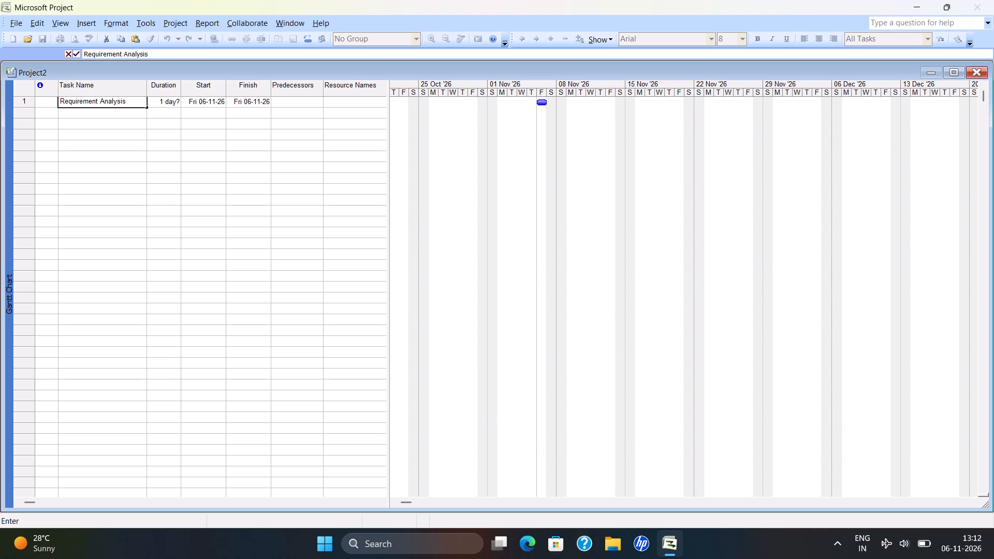
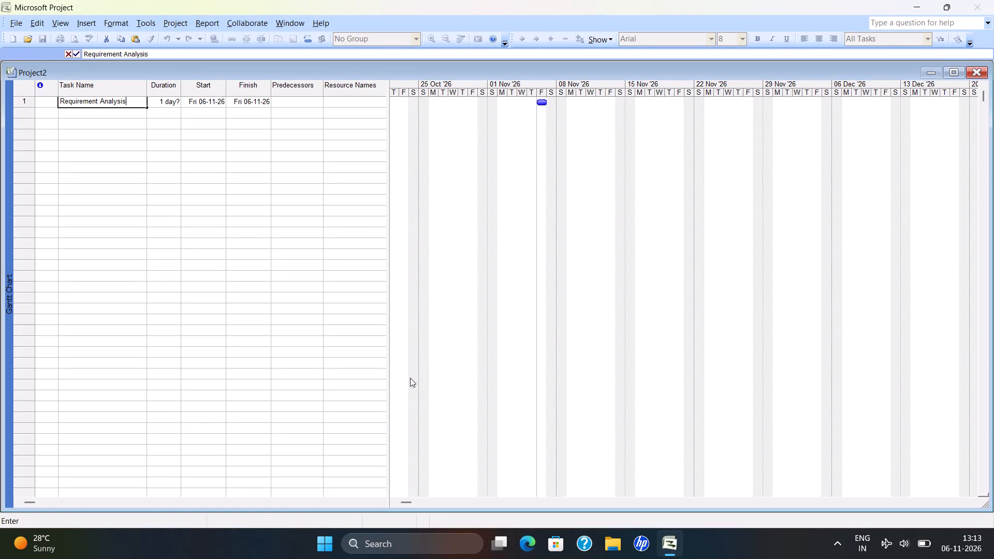
Replace the first task's name with "project Intiation".
click(137, 104)
key(BackSpace)
key(BackSpace)
key(BackSpace)
key(BackSpace)
key(BackSpace)
key(BackSpace)
key(BackSpace)
key(BackSpace)
key(BackSpace)
key(BackSpace)
key(BackSpace)
key(BackSpace)
key(BackSpace)
key(BackSpace)
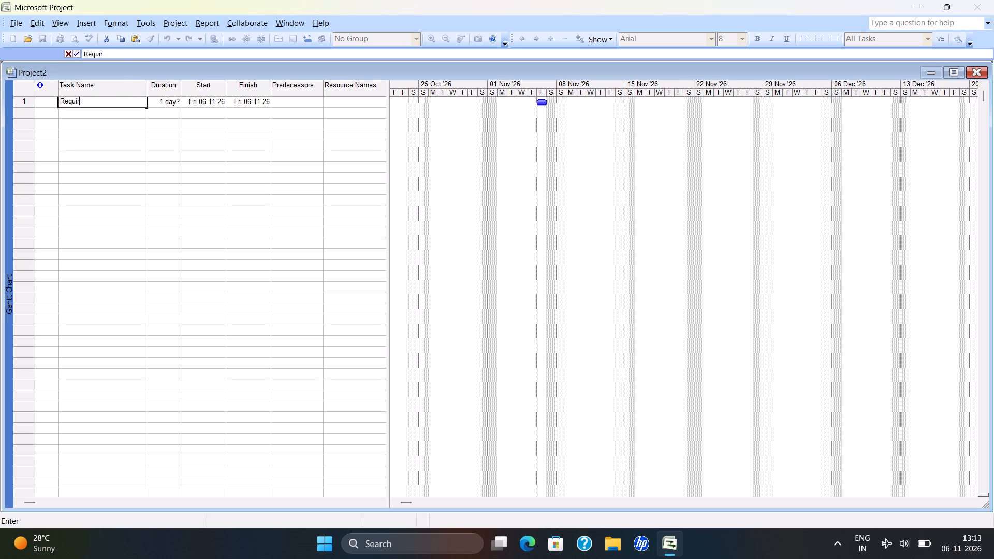
key(BackSpace)
key(BackSpace)
key(BackSpace)
key(BackSpace)
key(BackSpace)
key(BackSpace)
key(BackSpace)
key(BackSpace)
key(BackSpace)
text(pro)
key(BackSpace)
text(oject)
key(space)
text(Inti)
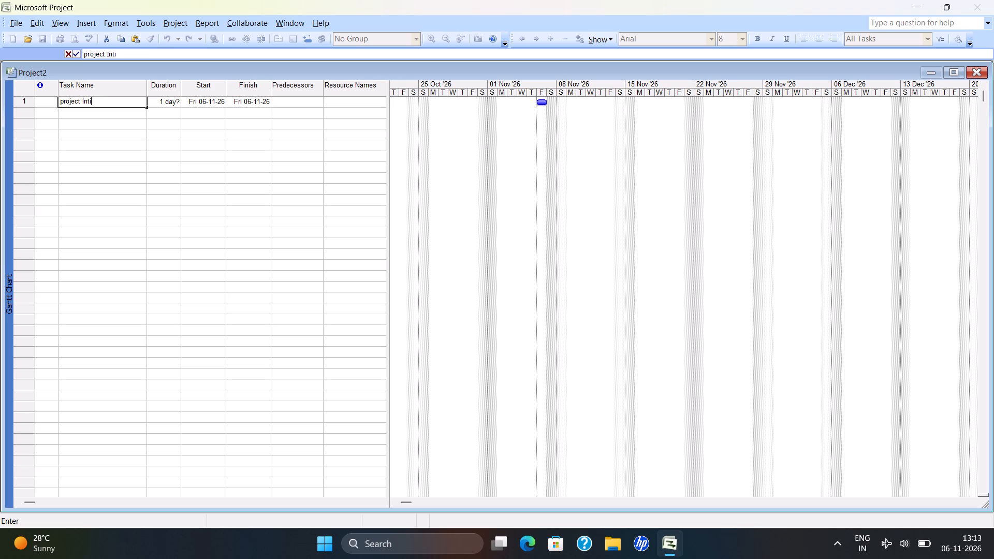
text(ation)
key(space)
Add a second task named "Indentify project objectives" in the row below the first task.
click(76, 112)
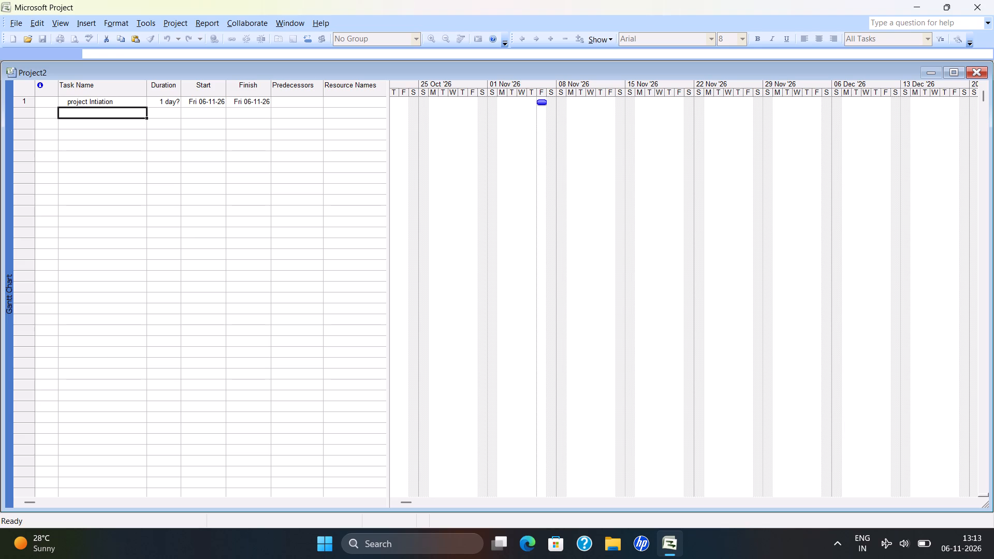
text(Inde)
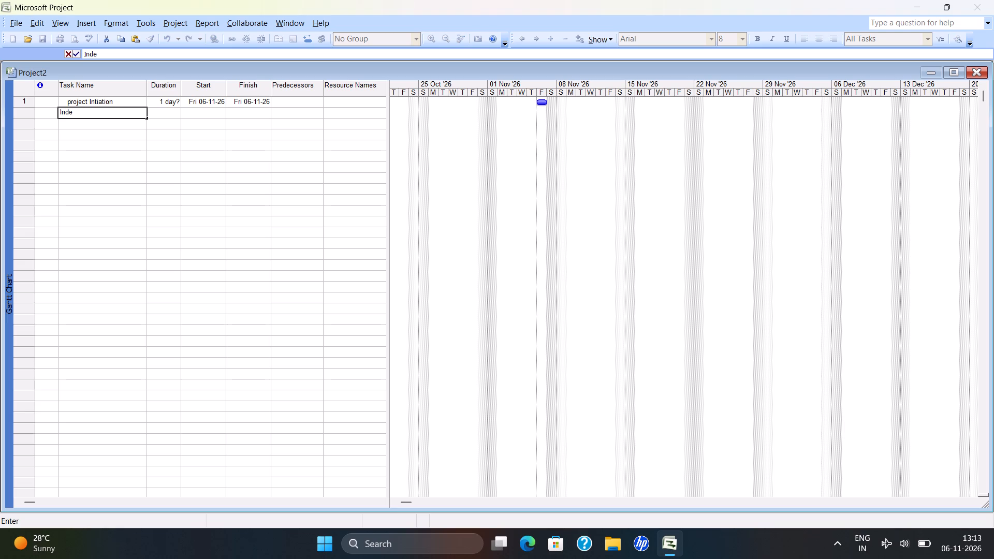
text(ntify pro)
text(ject)
key(space)
text(ob)
text(jectives)
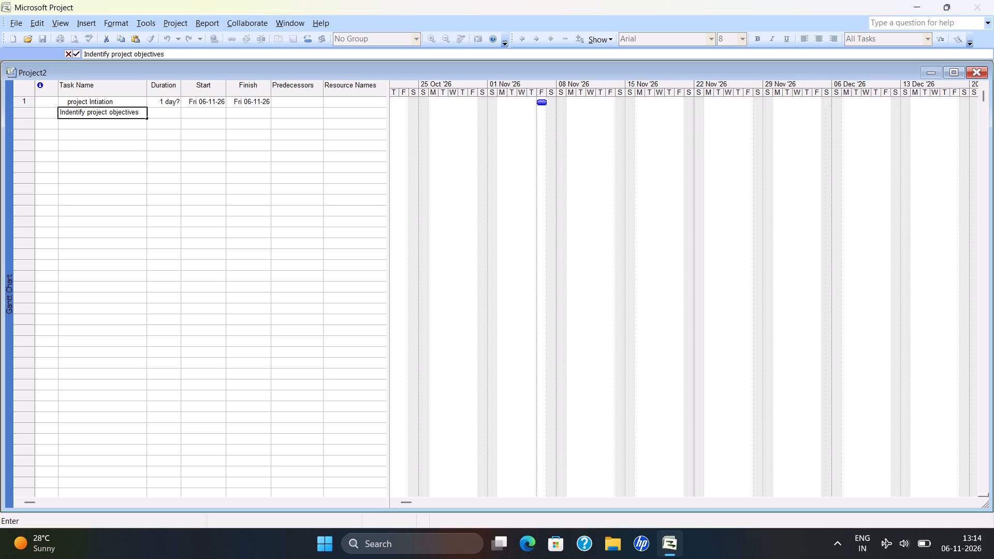
Add a third task named "identify stakeholders" in the next empty row of the task table.
click(77, 121)
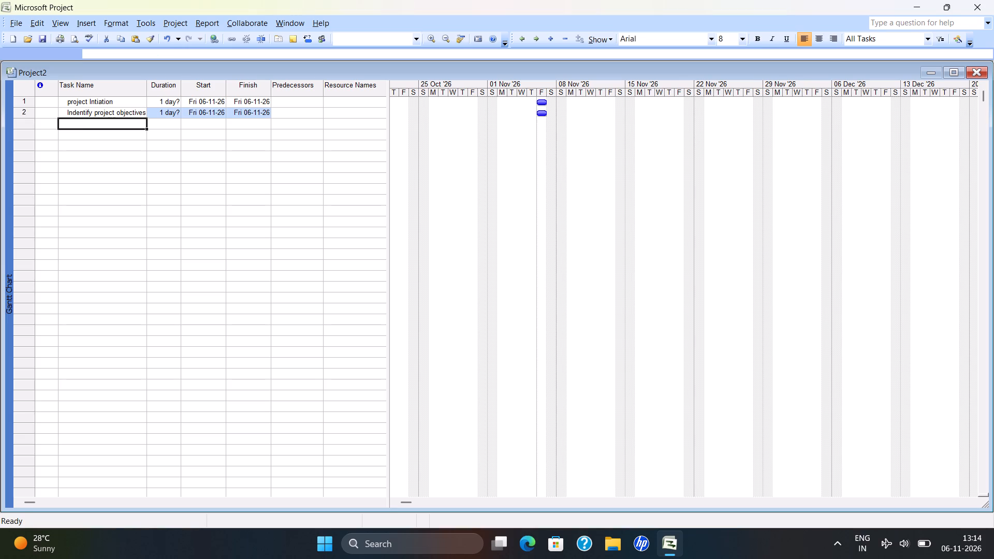
key(i)
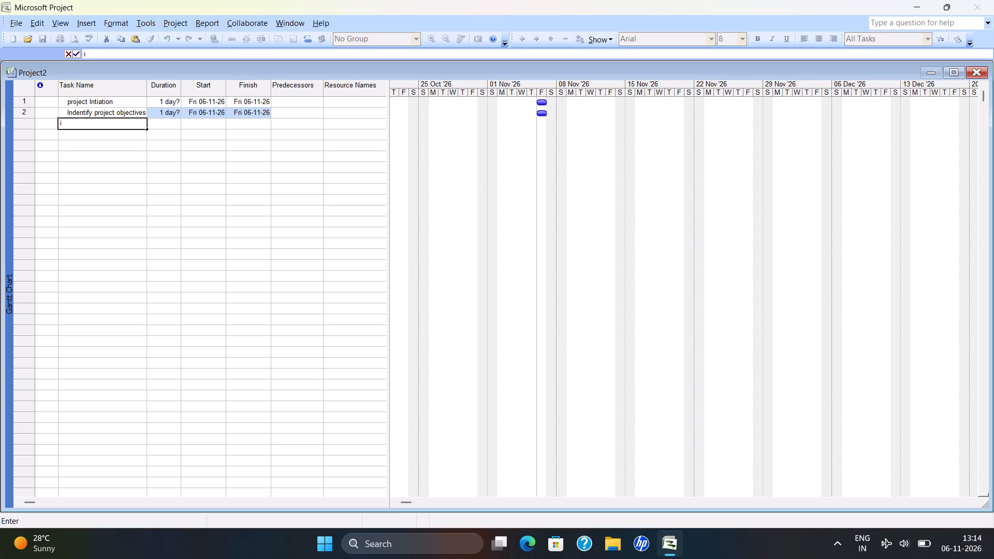
text(dentify)
key(space)
text(sta)
text(ke)
text(ho)
key(l)
text(der)
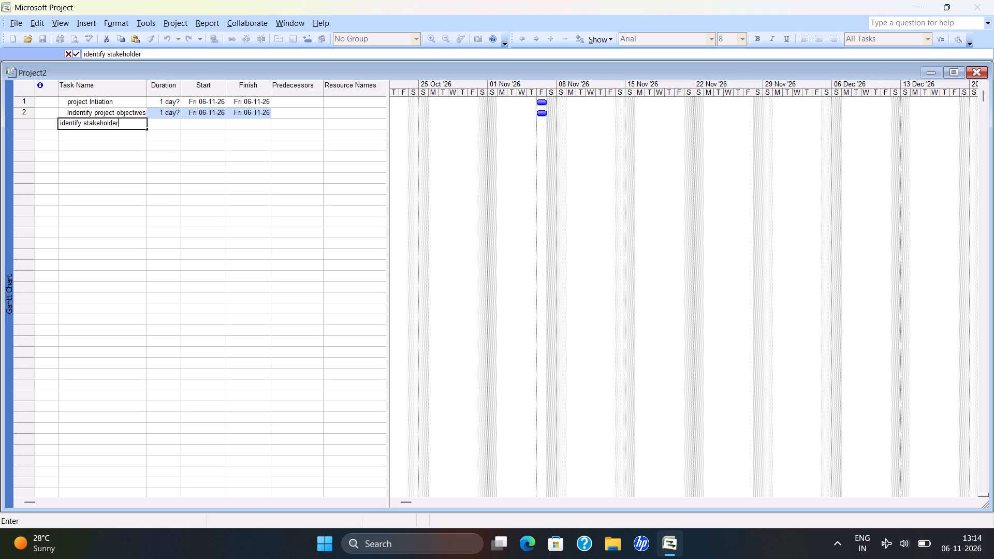
key(s)
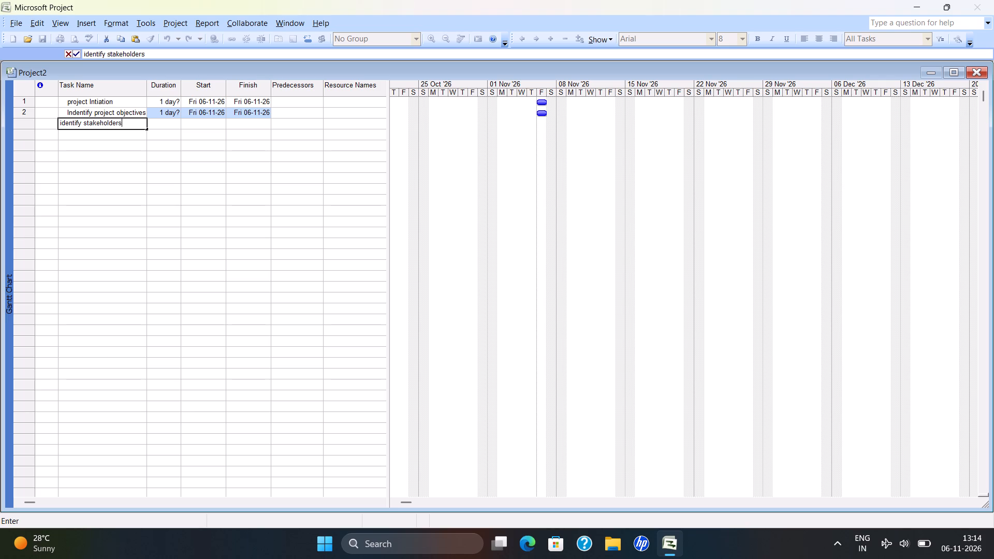
Add a fourth task named "Define project Scope" in the next empty row of the task table.
click(77, 133)
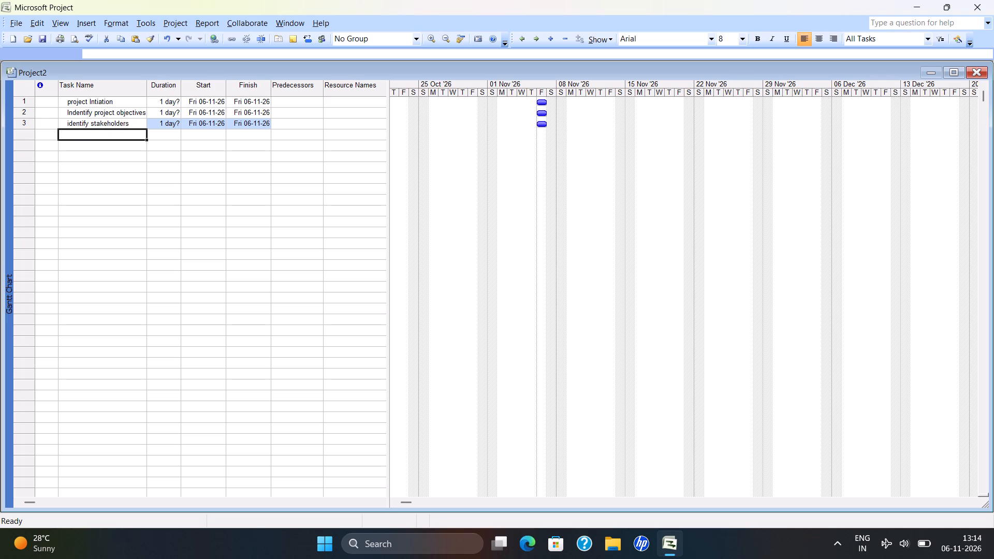
text(Define)
key(space)
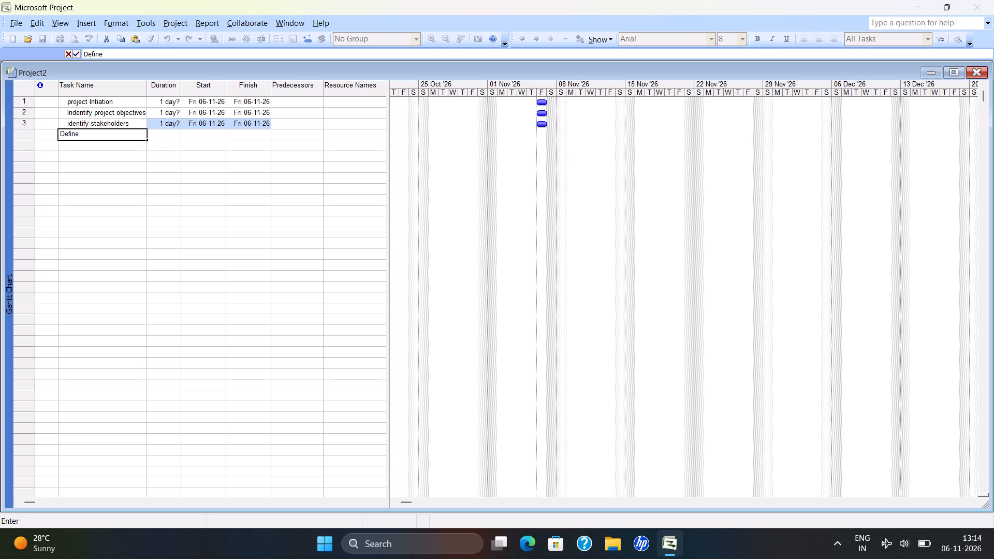
text(project)
key(space)
text(Sc)
text(ope)
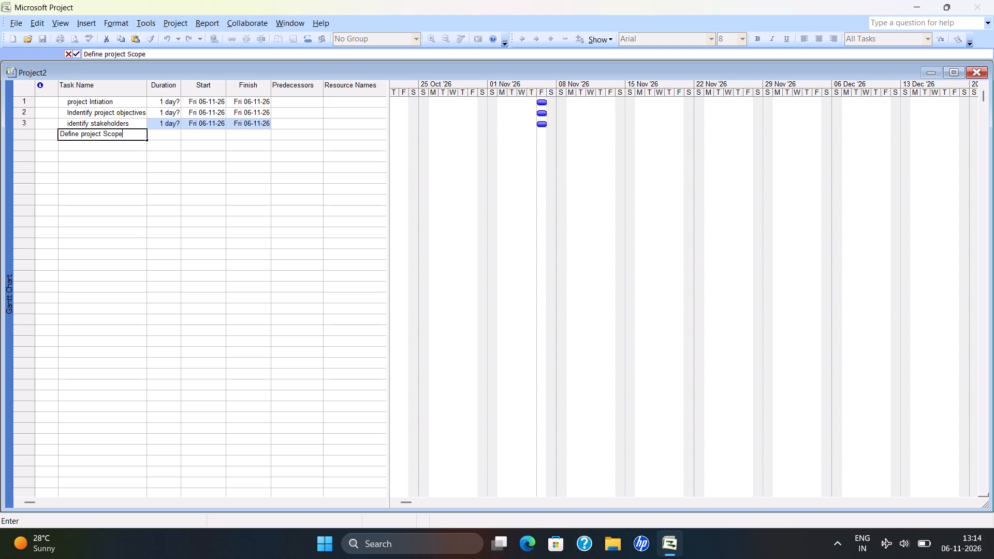
Add a fifth task named "prepare project proposal" in the next empty row of the task table.
click(70, 144)
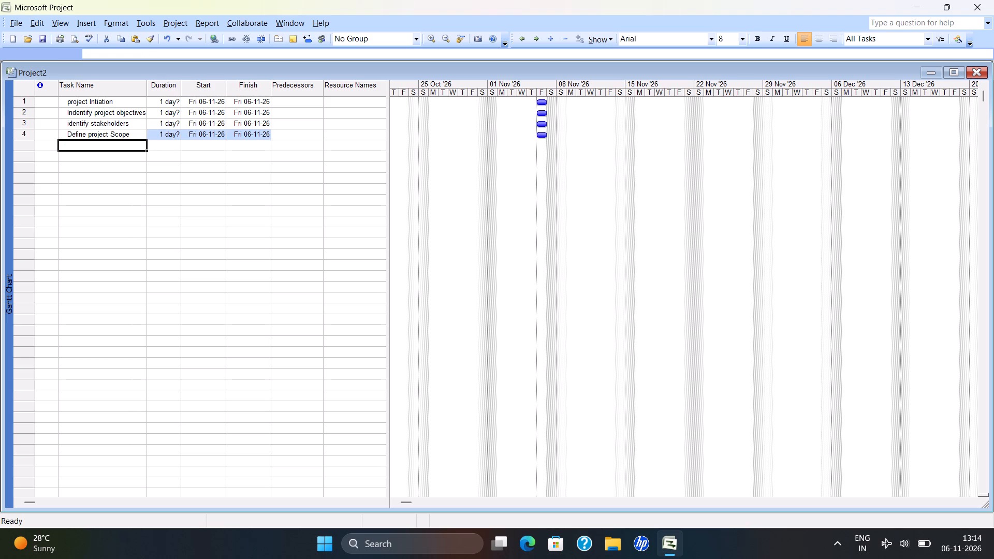
text(pr)
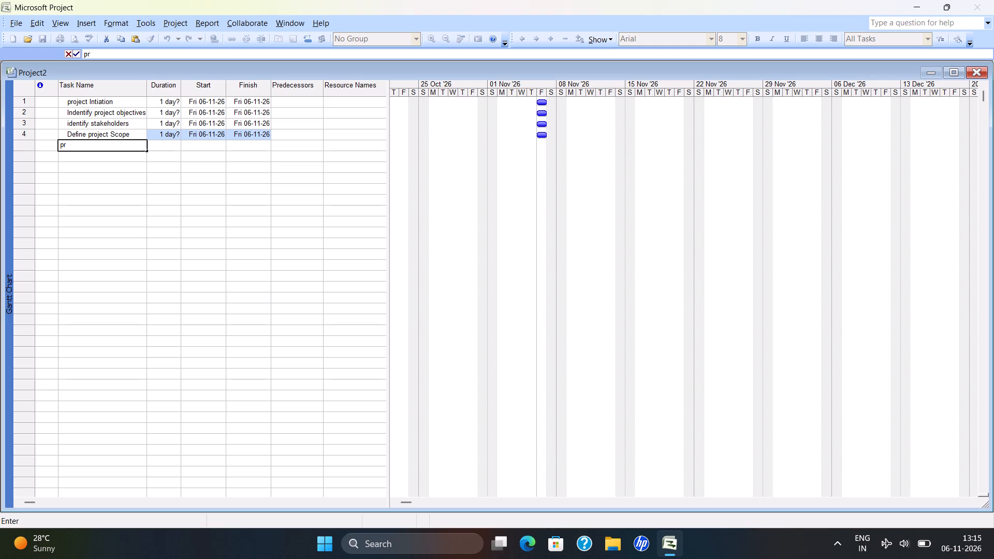
key(a)
key(BackSpace)
text(epare)
key(space)
text(project)
key(space)
text(prop)
text(osal)
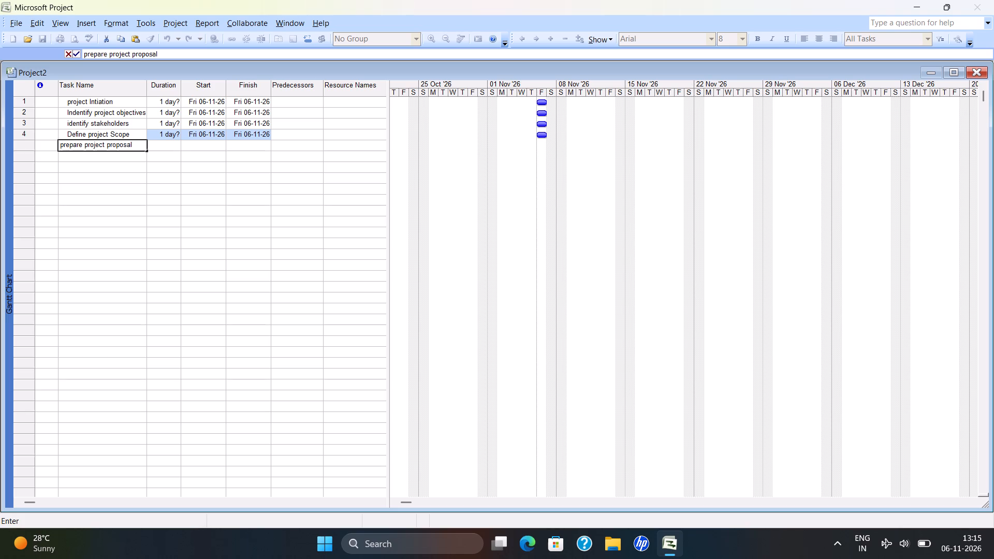
click(72, 155)
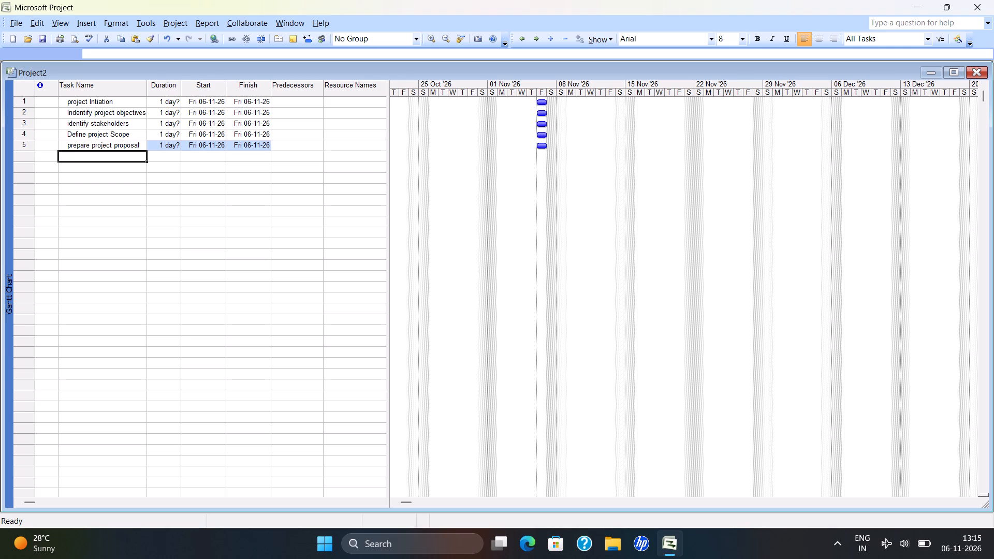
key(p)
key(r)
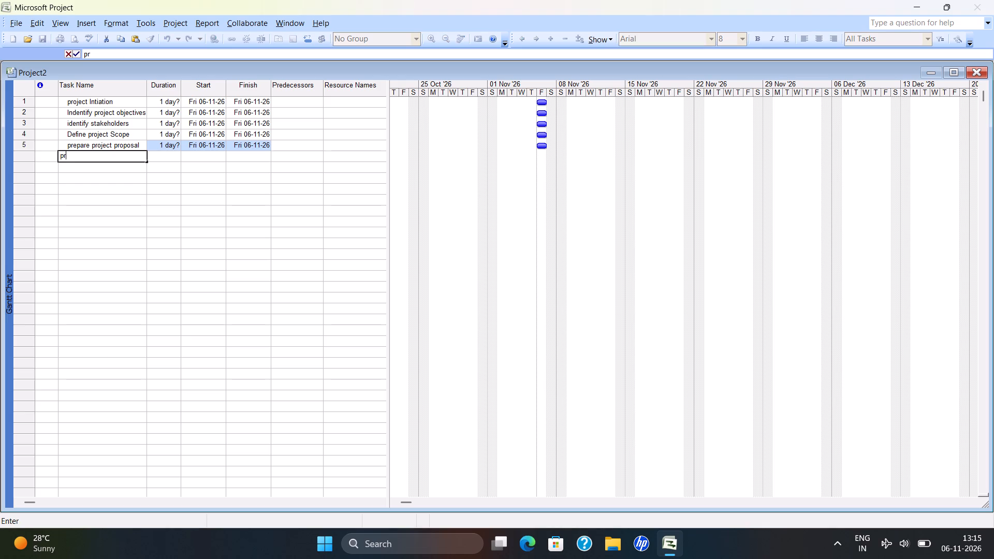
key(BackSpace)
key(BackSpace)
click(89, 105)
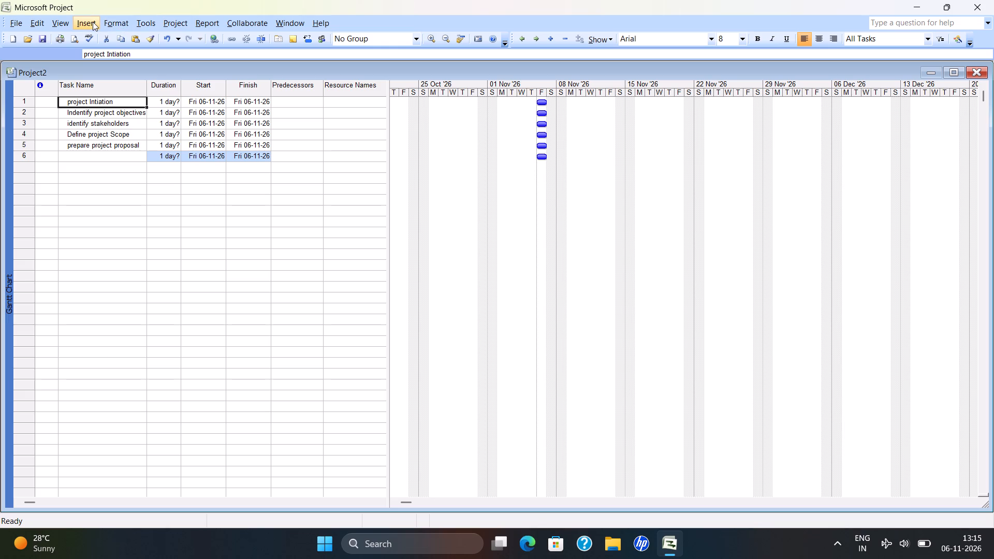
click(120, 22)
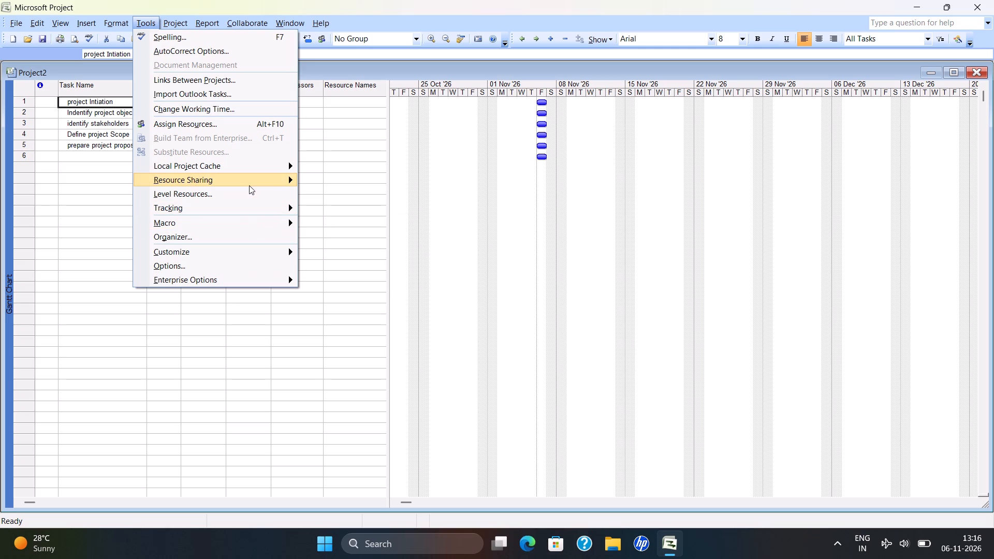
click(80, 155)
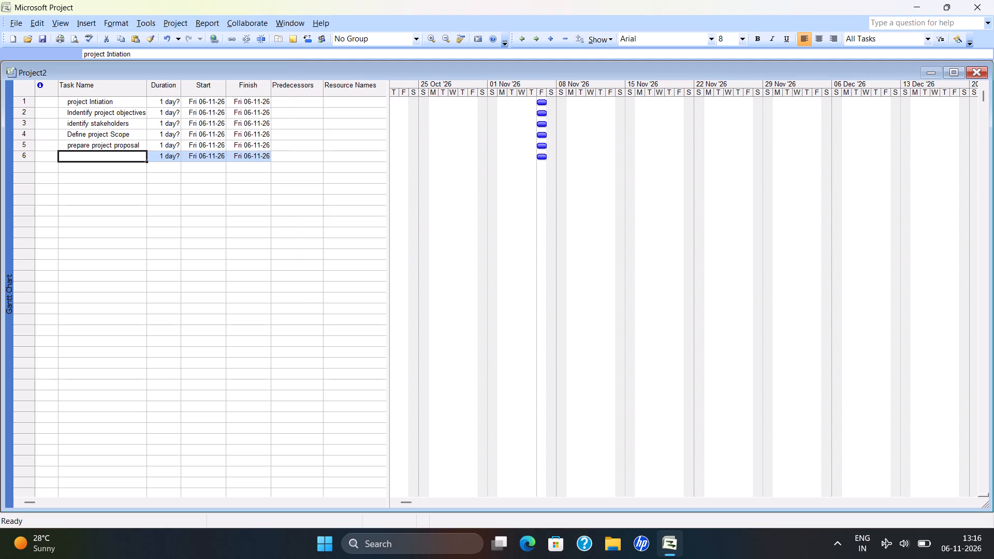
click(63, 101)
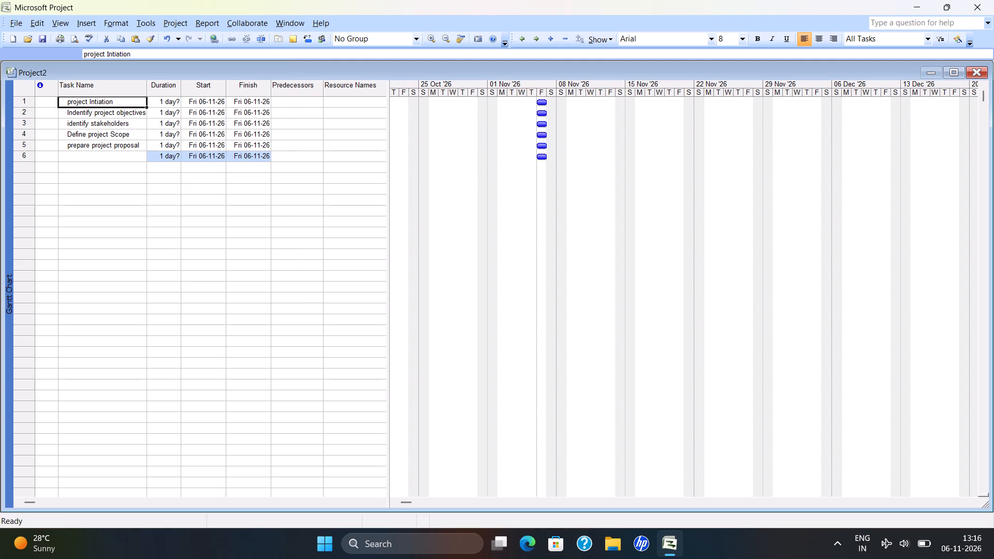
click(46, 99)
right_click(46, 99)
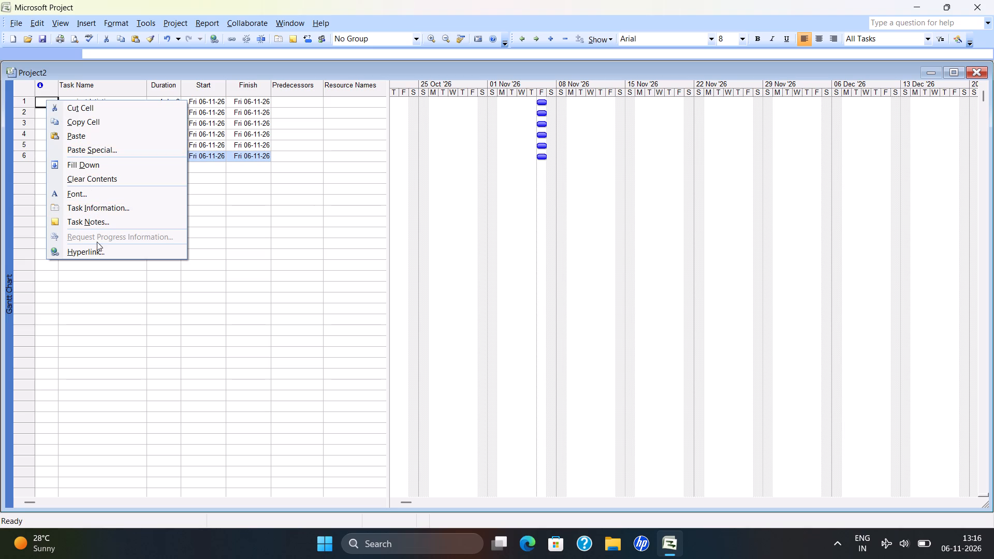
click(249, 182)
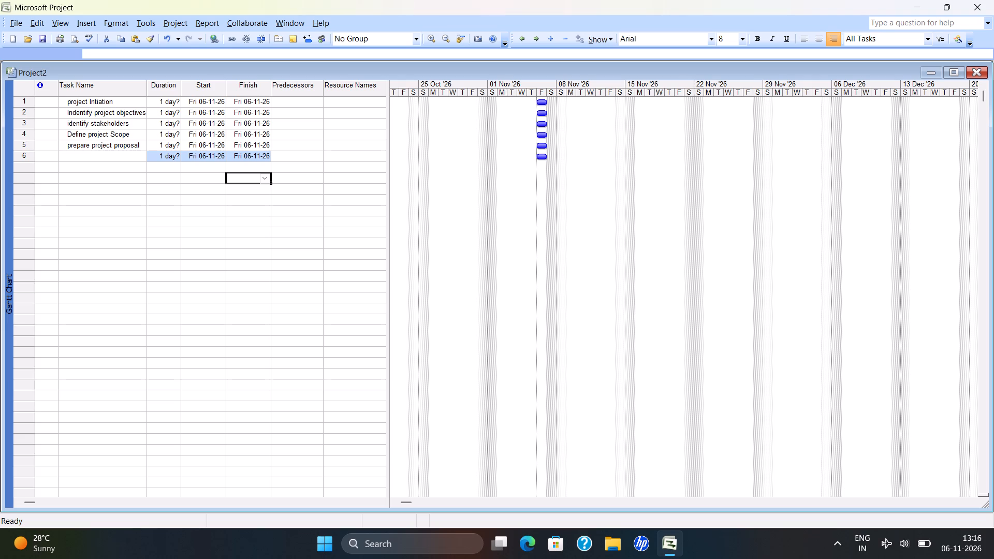
Replace the first task's name, "project Intiation", with "requriment analysis".
click(113, 105)
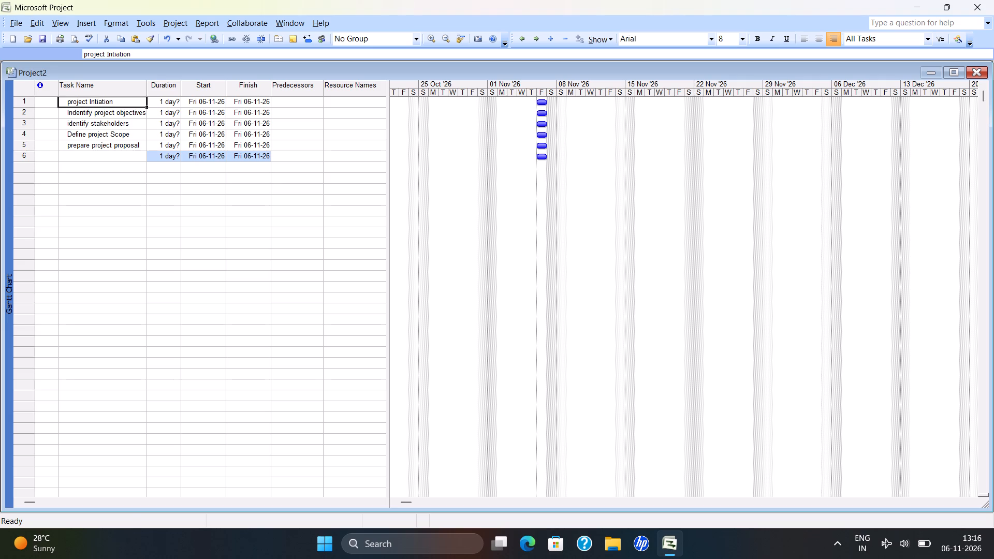
click(125, 105)
click(125, 105)
key(BackSpace)
key(BackSpace)
key(BackSpace)
key(BackSpace)
key(BackSpace)
key(BackSpace)
key(BackSpace)
key(BackSpace)
key(BackSpace)
key(BackSpace)
key(BackSpace)
key(BackSpace)
key(BackSpace)
key(BackSpace)
key(BackSpace)
key(BackSpace)
key(BackSpace)
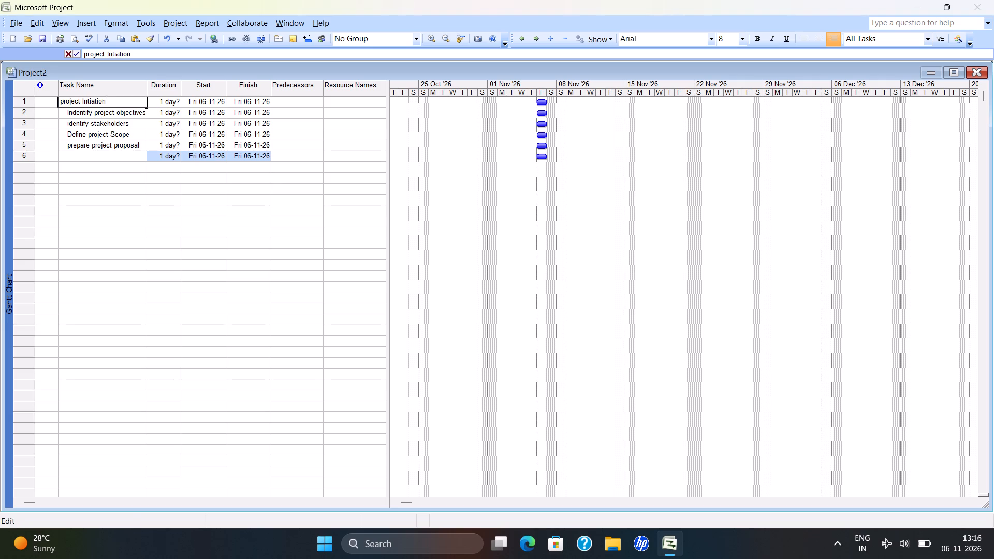
key(BackSpace)
key(BackSpace)
text(re)
text(qu)
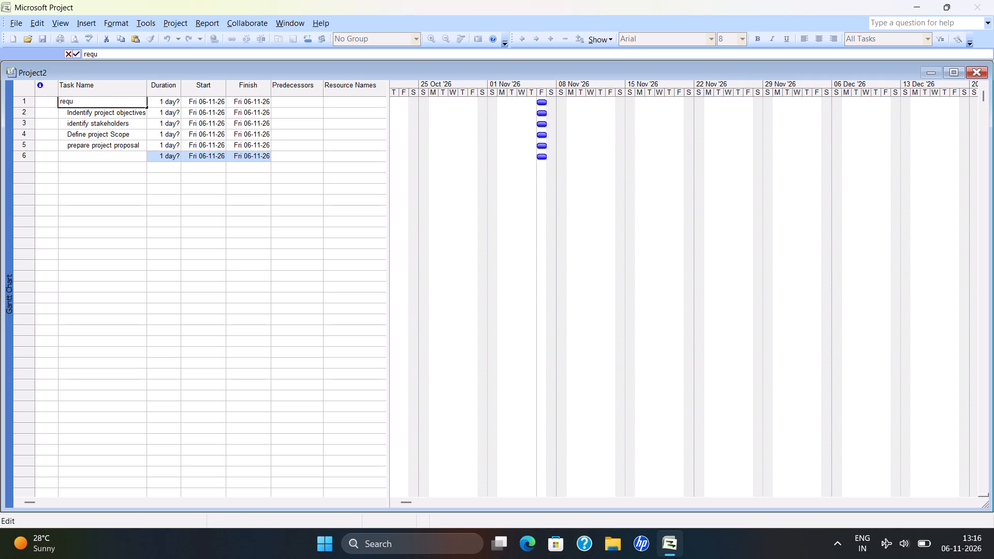
text(riment)
key(space)
text(ana)
text(lysis)
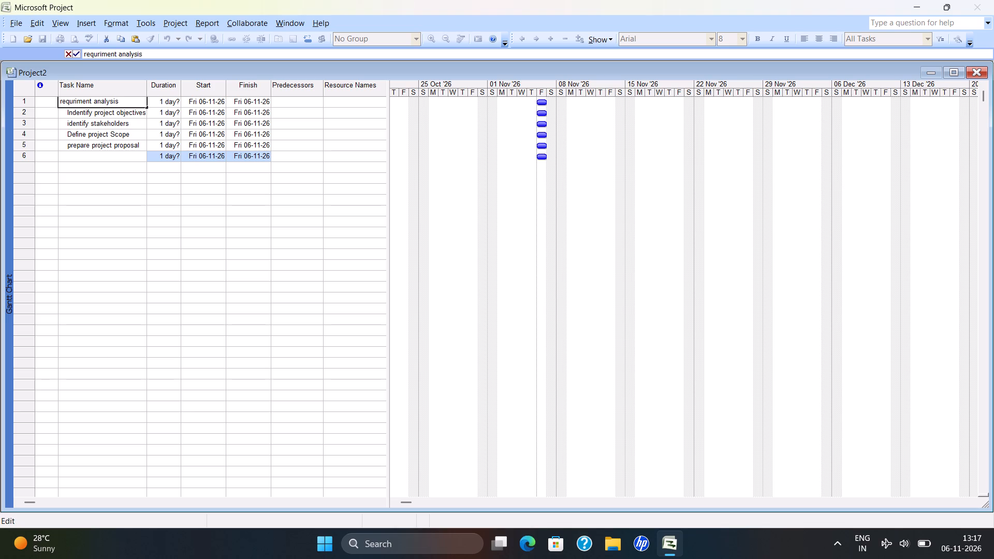
Rename the second task, "Indentify project objectives", as "gatther hospital requriment" in its task information.
double_click(119, 114)
click(119, 114)
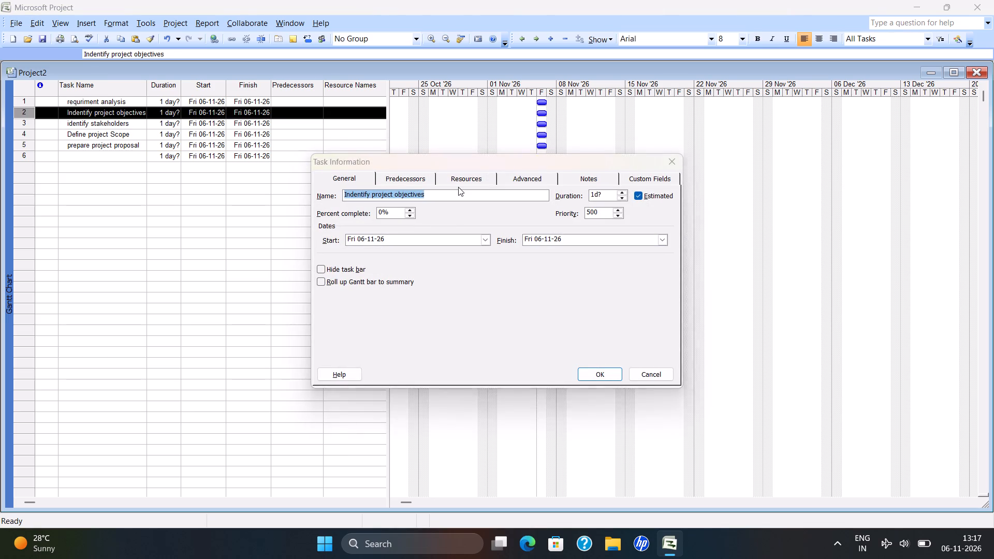
click(459, 192)
key(BackSpace)
key(BackSpace)
key(BackSpace)
key(BackSpace)
key(BackSpace)
key(BackSpace)
key(BackSpace)
key(BackSpace)
key(BackSpace)
key(BackSpace)
key(BackSpace)
key(BackSpace)
key(BackSpace)
key(BackSpace)
key(BackSpace)
key(BackSpace)
key(BackSpace)
key(BackSpace)
key(BackSpace)
key(BackSpace)
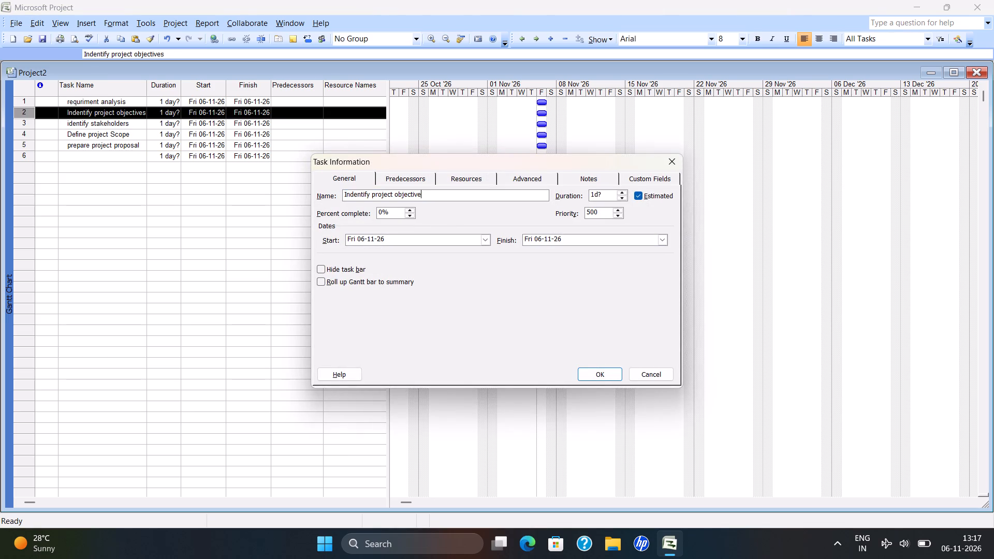
key(BackSpace)
key(BackSpace)
key(BackSpace)
key(BackSpace)
key(BackSpace)
key(BackSpace)
key(BackSpace)
key(BackSpace)
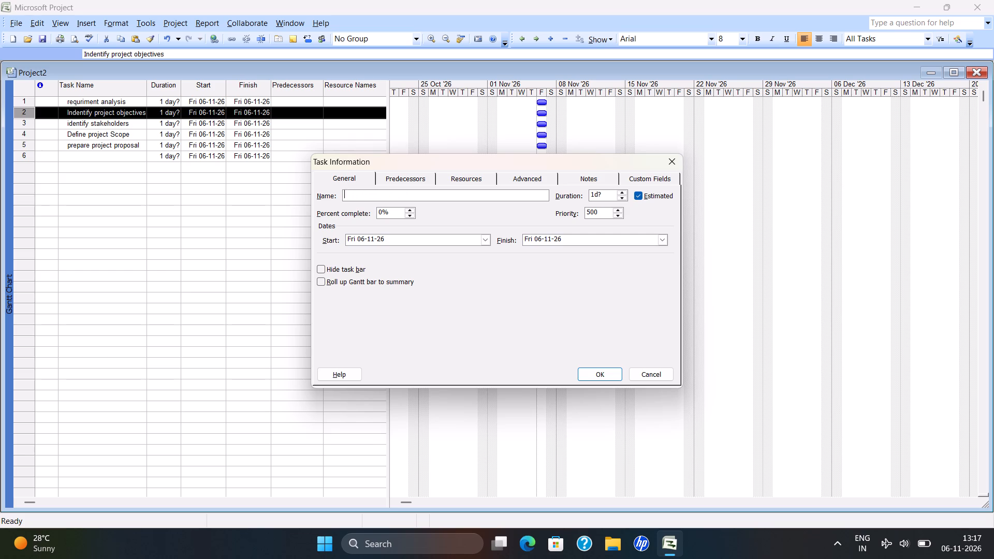
text(gat)
text(ther)
key(space)
text(hos)
text(pital)
key(space)
text(re)
text(qu)
text(riment)
click(591, 375)
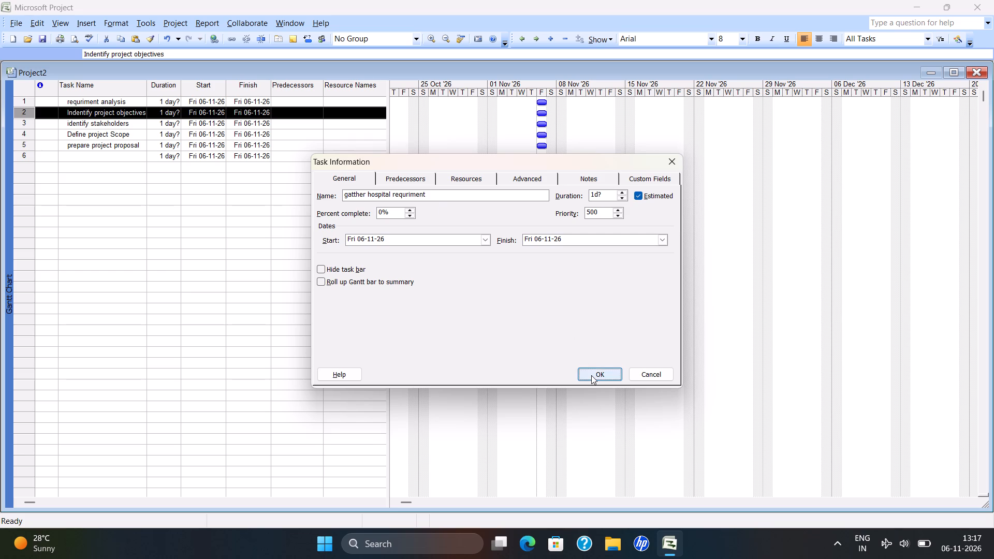
Replace the third task's name in the task table with "Analyze patient requriment".
click(131, 123)
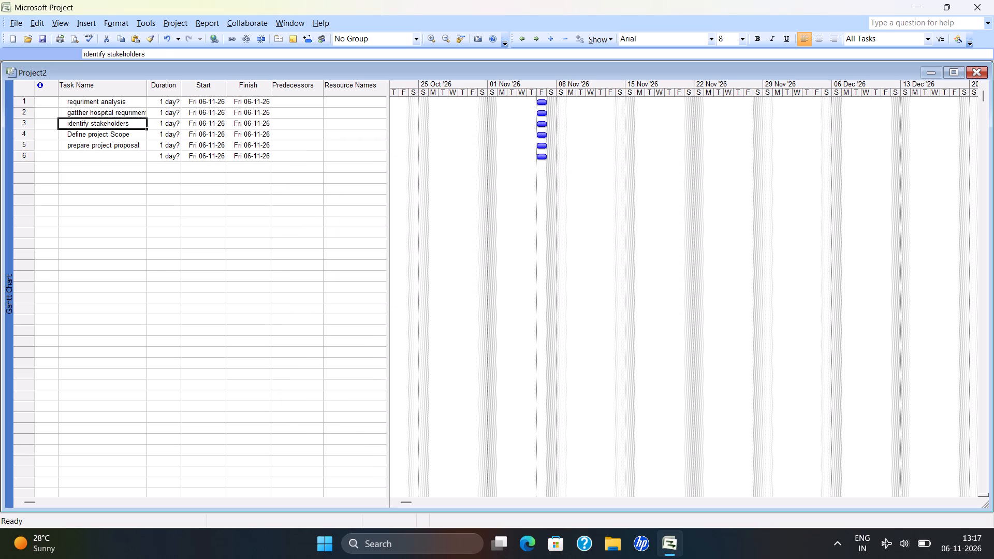
click(131, 123)
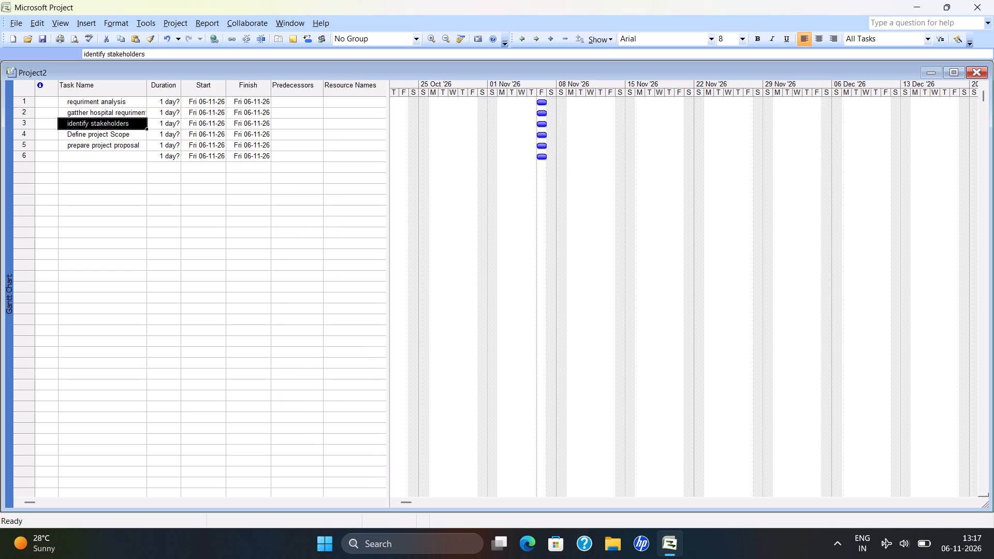
key(BackSpace)
key(BackSpace)
key(BackSpace)
key(BackSpace)
key(BackSpace)
key(BackSpace)
key(BackSpace)
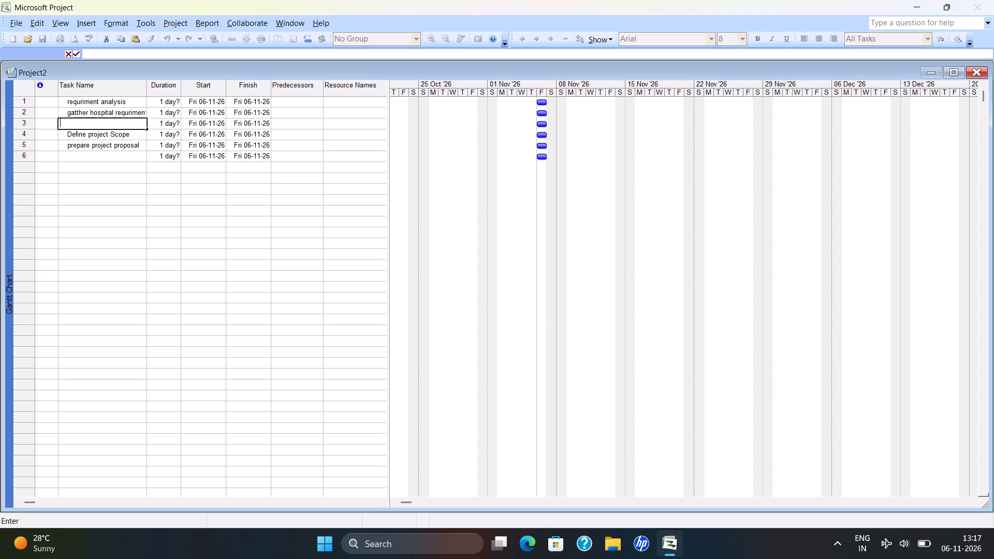
key(BackSpace)
key(BackSpace)
key(BackSpace)
key(BackSpace)
key(BackSpace)
key(BackSpace)
key(BackSpace)
key(BackSpace)
key(BackSpace)
key(BackSpace)
key(BackSpace)
key(BackSpace)
key(BackSpace)
key(BackSpace)
key(BackSpace)
key(BackSpace)
key(BackSpace)
key(BackSpace)
key(BackSpace)
text(Ab)
key(BackSpace)
text(ma)
key(BackSpace)
key(BackSpace)
text(nalze)
key(BackSpace)
key(BackSpace)
text(yze)
key(space)
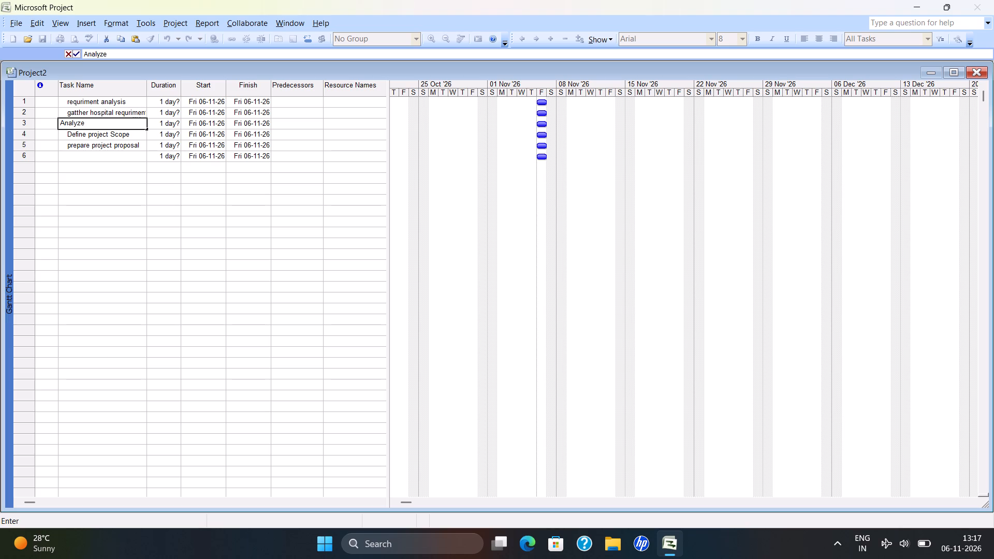
key(o)
key(BackSpace)
text(pa)
key(t)
text(ient)
key(space)
text(Re=)
key(BackSpace)
key(BackSpace)
key(BackSpace)
text(re)
key(q)
text(uriment)
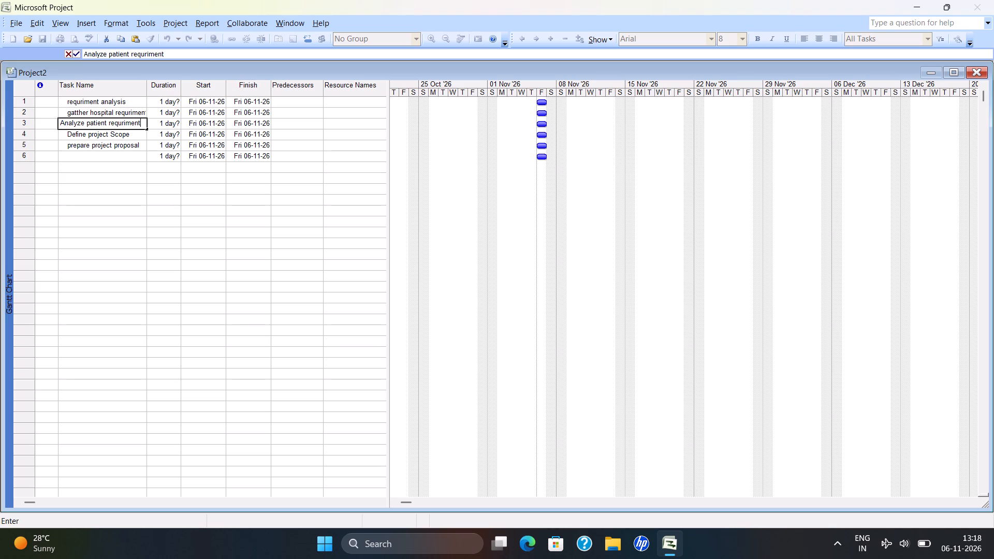
Replace the fourth task's name in the task table with "Analyze Doctor requriment".
click(121, 137)
click(140, 135)
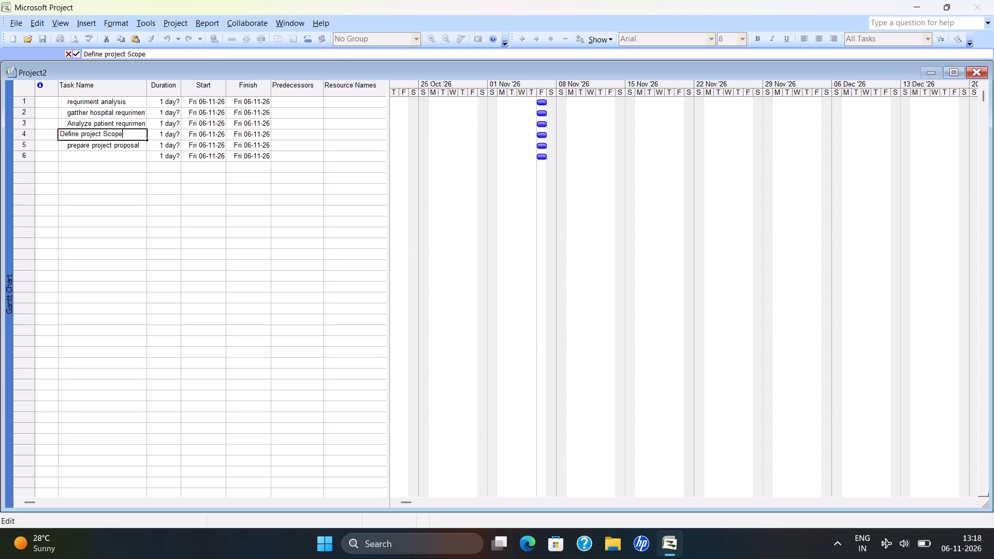
key(BackSpace)
key(BackSpace)
key(BackSpace)
key(BackSpace)
key(BackSpace)
key(BackSpace)
key(BackSpace)
key(BackSpace)
key(BackSpace)
key(BackSpace)
key(BackSpace)
key(BackSpace)
key(BackSpace)
key(BackSpace)
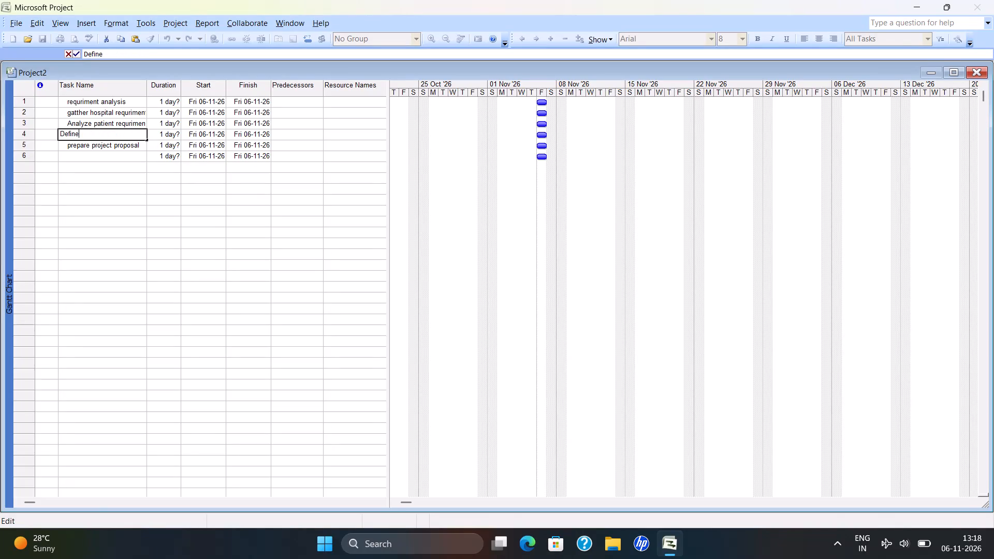
key(BackSpace)
key(BackSpace)
key(BackSpace)
key(BackSpace)
key(BackSpace)
key(BackSpace)
text(Ana)
key(l)
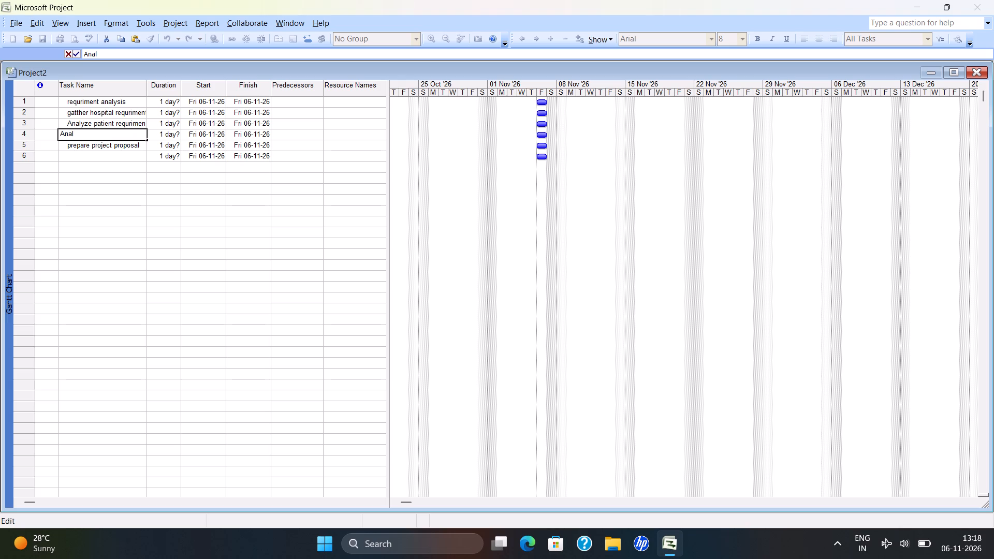
text(yze)
key(space)
key(shift+d)
text(oct)
text(or)
key(space)
text(re)
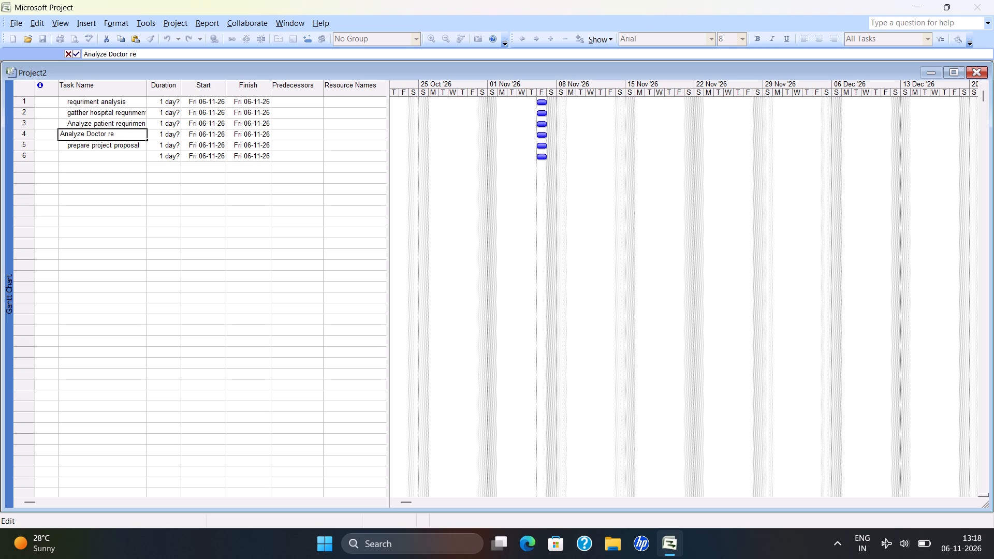
text(qu)
text(riment)
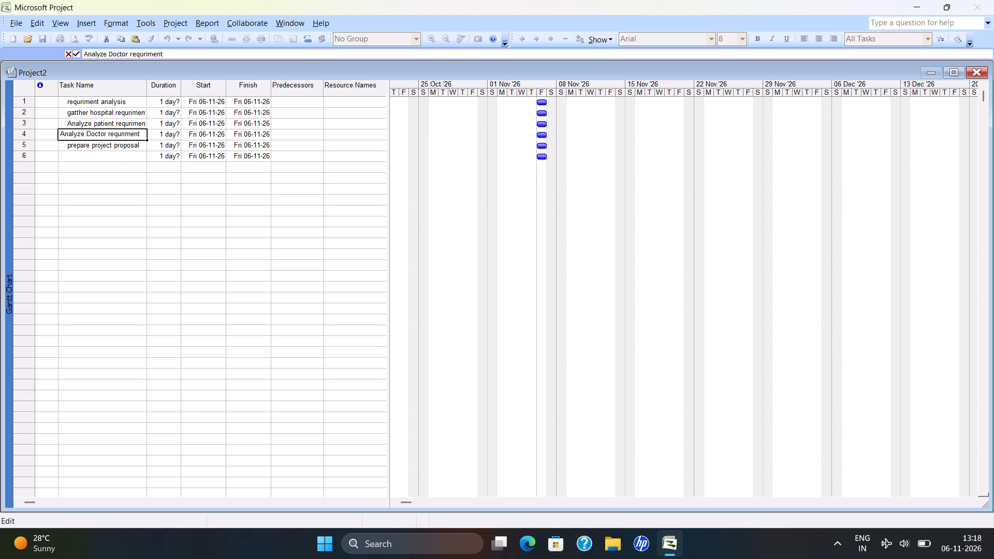
Replace the fifth task's name in the task table with "Analyze admin requriment".
click(124, 148)
click(144, 146)
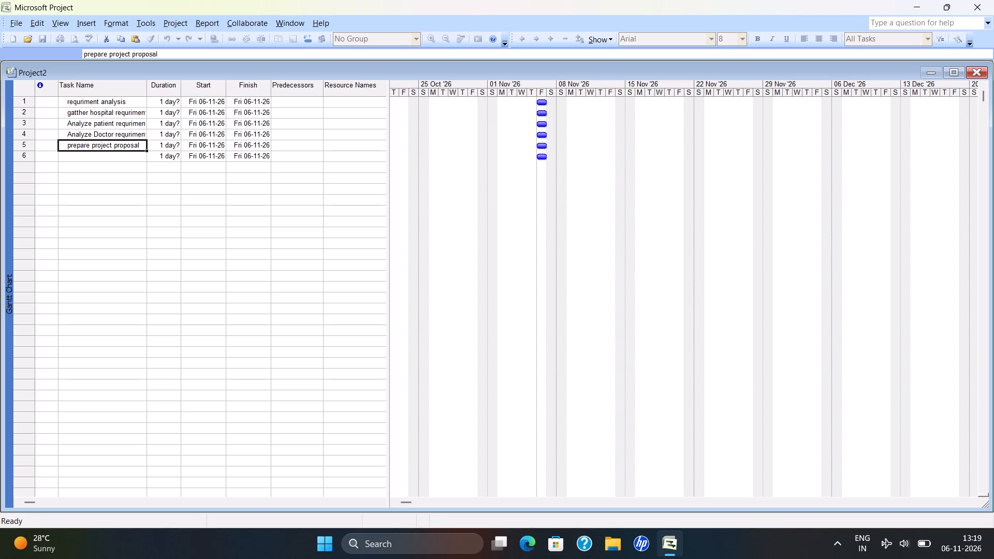
key(BackSpace)
key(BackSpace)
key(BackSpace)
key(BackSpace)
key(BackSpace)
key(BackSpace)
key(BackSpace)
key(BackSpace)
key(BackSpace)
key(BackSpace)
key(BackSpace)
key(BackSpace)
key(BackSpace)
key(BackSpace)
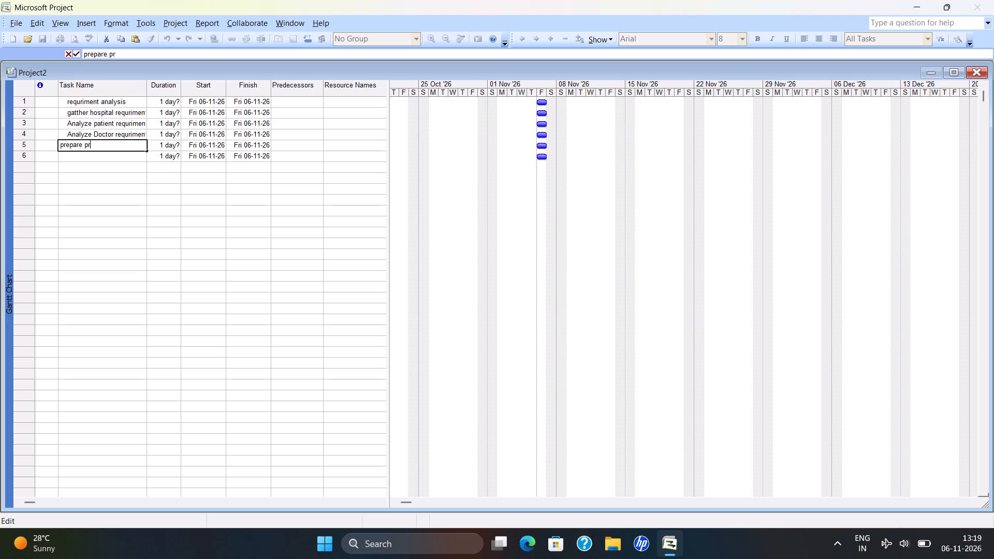
key(BackSpace)
key(BackSpace)
key(BackSpace)
key(BackSpace)
key(BackSpace)
key(BackSpace)
key(BackSpace)
key(BackSpace)
key(BackSpace)
key(BackSpace)
key(shift+a)
key(n)
text(al)
text(yze)
key(space)
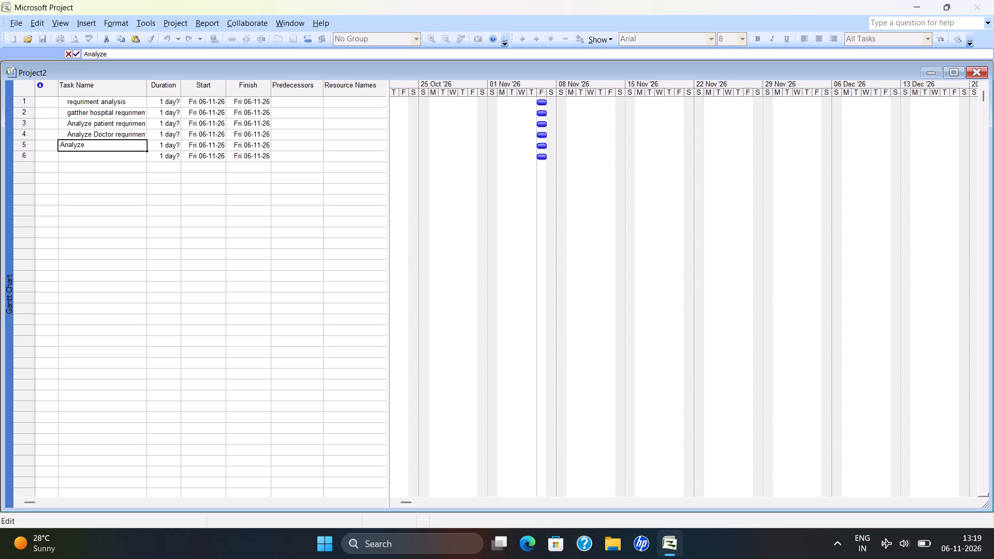
key(a)
key(d)
text(min)
key(space)
text(re)
text(qu)
text(riment)
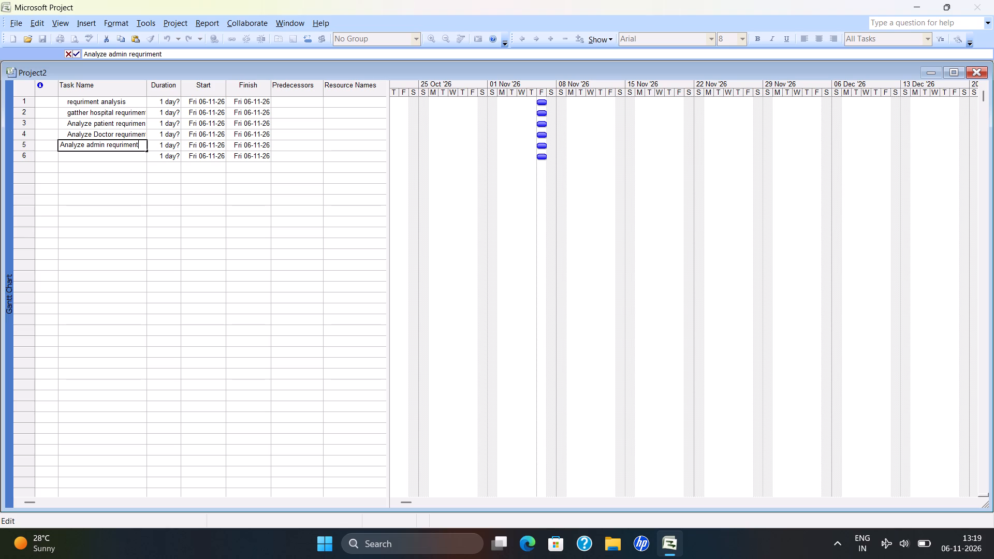
Name the blank sixth task in the task table "prepare SRS documentation".
click(120, 160)
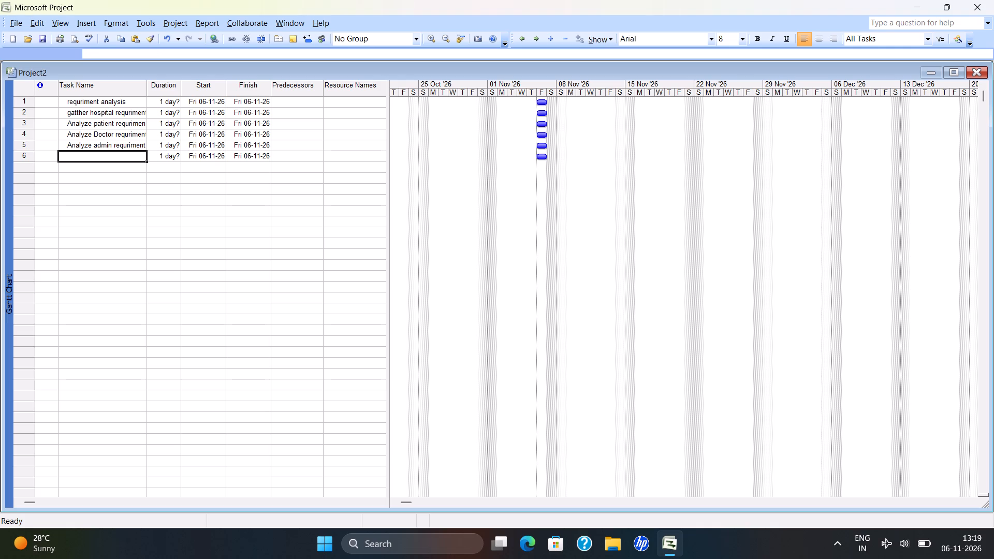
text(prepare)
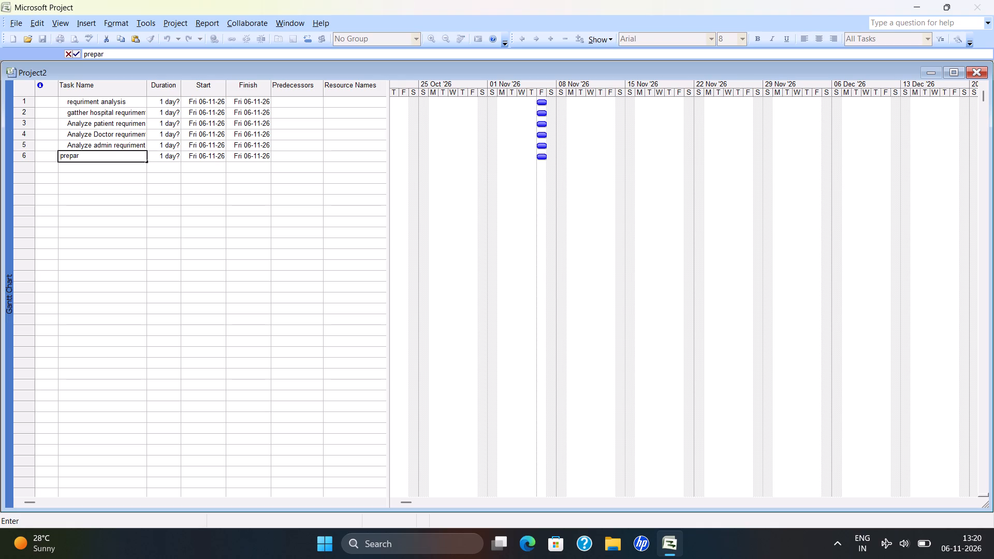
key(space)
text(SRS)
key(space)
key(d)
text(ocumen)
key(t)
text(ation)
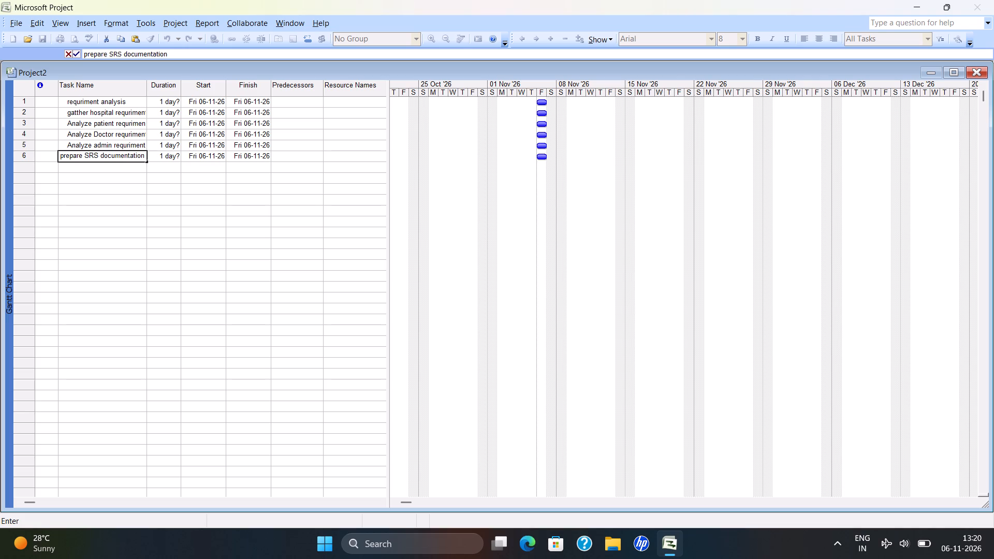
Add a seventh task named "System Design" in the first empty row of the task table.
click(91, 170)
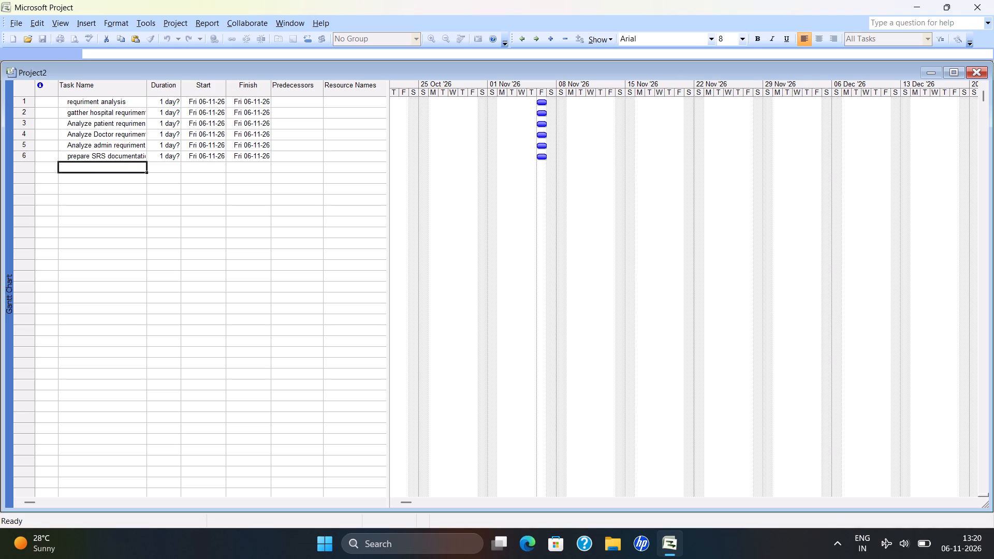
text(System De)
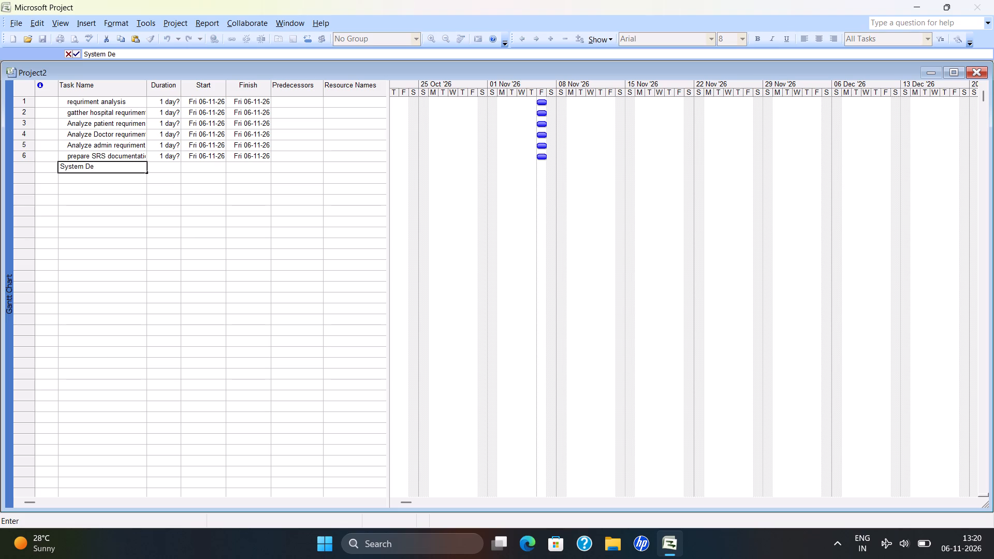
text(sign)
Add an eighth task named "Design System Architeture" below the System Design task.
click(68, 179)
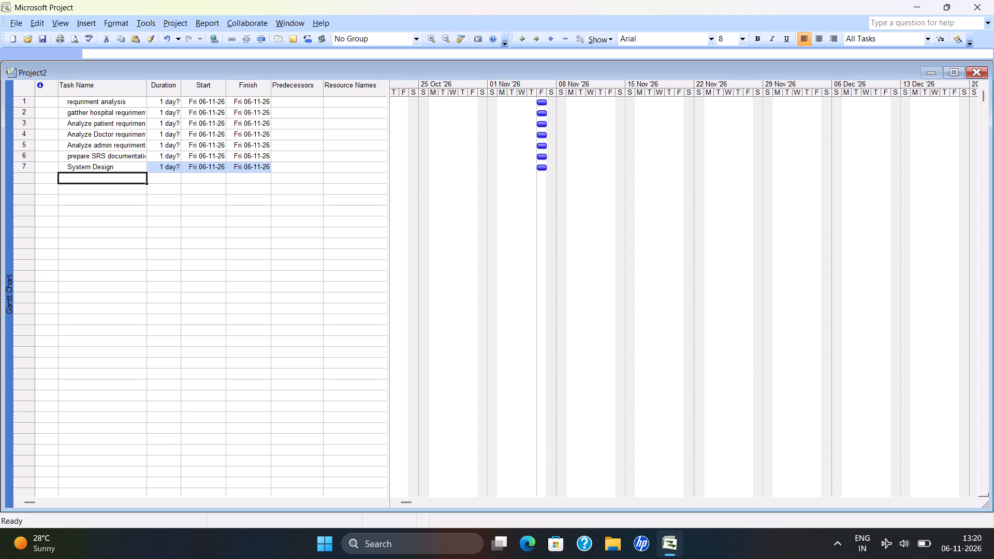
text(Design)
key(space)
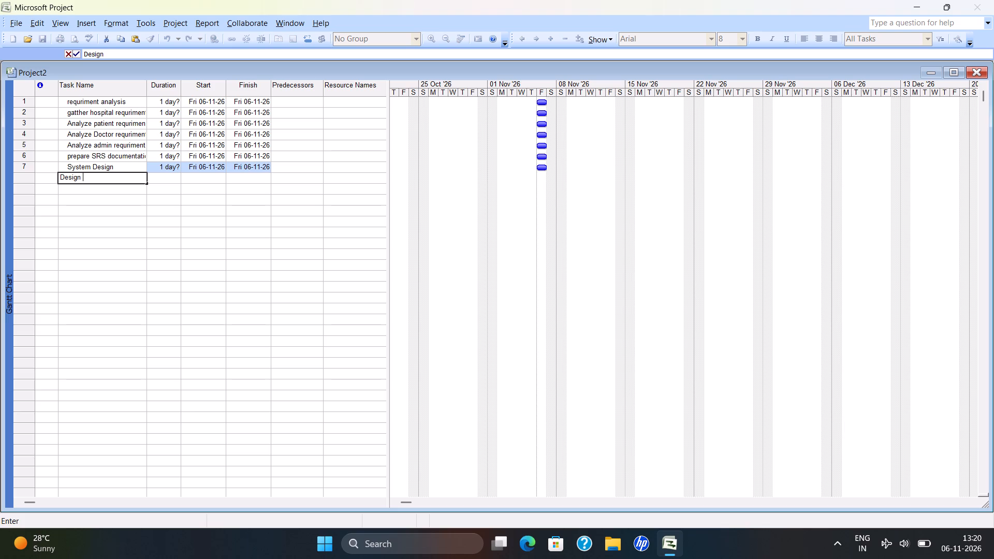
text(Sysy)
key(BackSpace)
key(BackSpace)
text(ste)
key(m)
key(space)
key(shift+a)
text(rch)
key(i)
text(te)
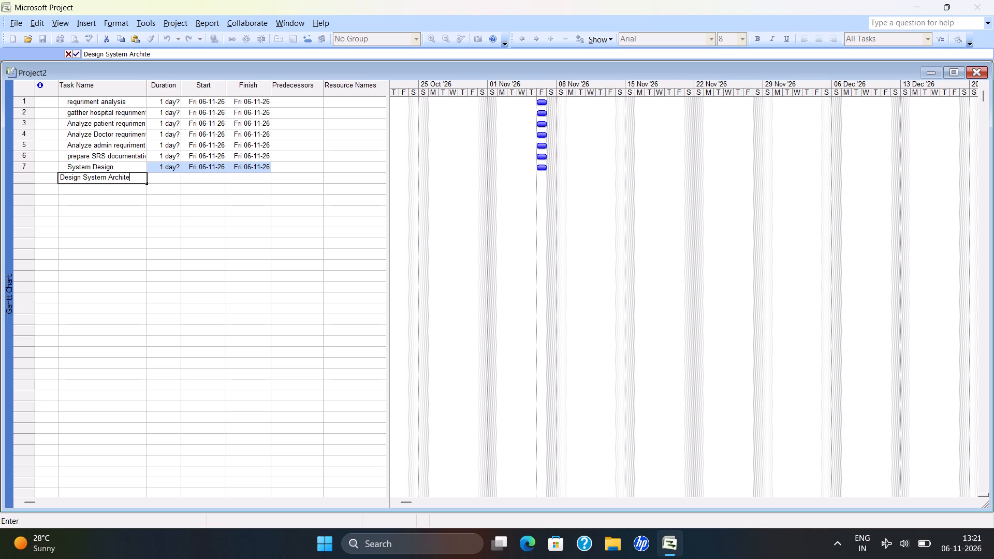
text(ture)
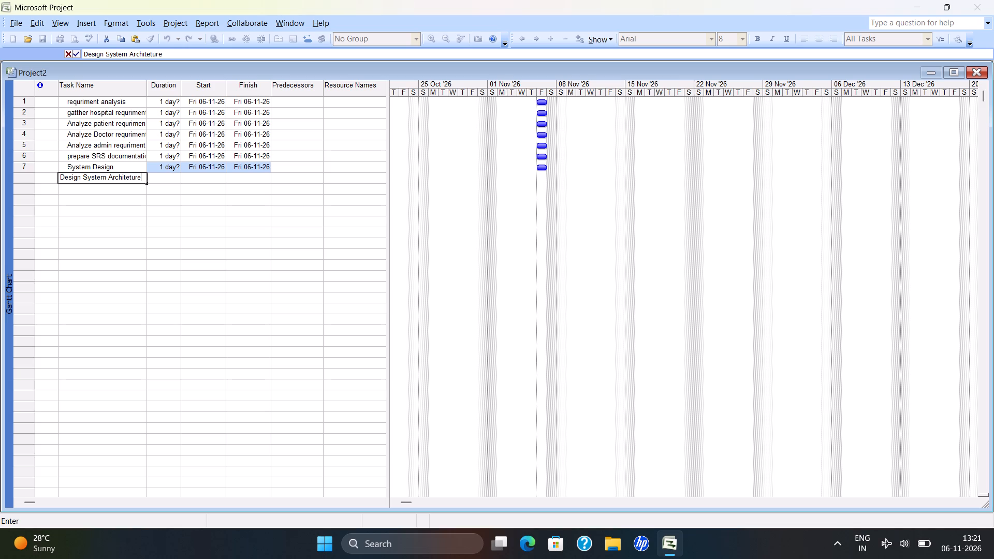
Add a ninth task named "Design database" below the Design System Architeture task.
click(65, 188)
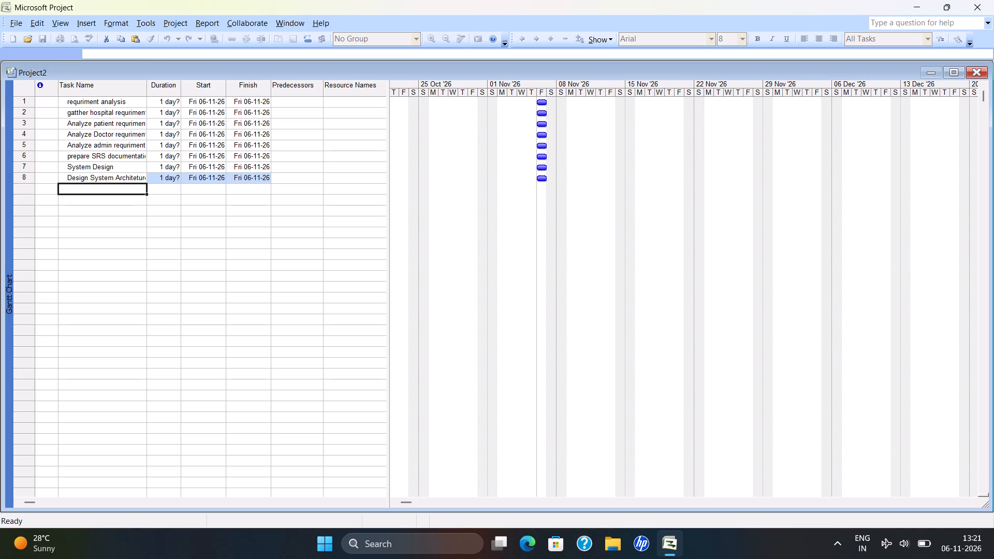
key(shift+d)
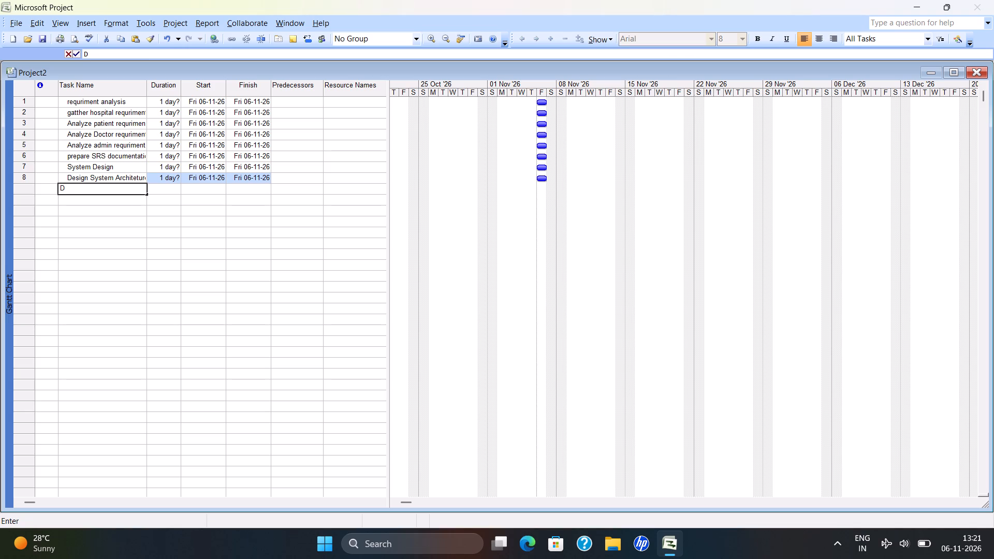
text(esign)
key(space)
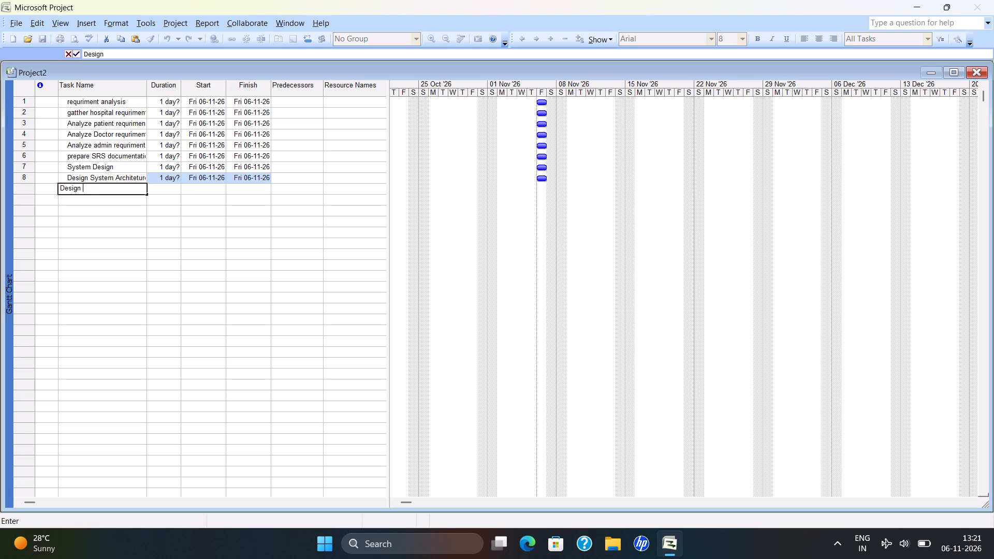
text(data)
text(base)
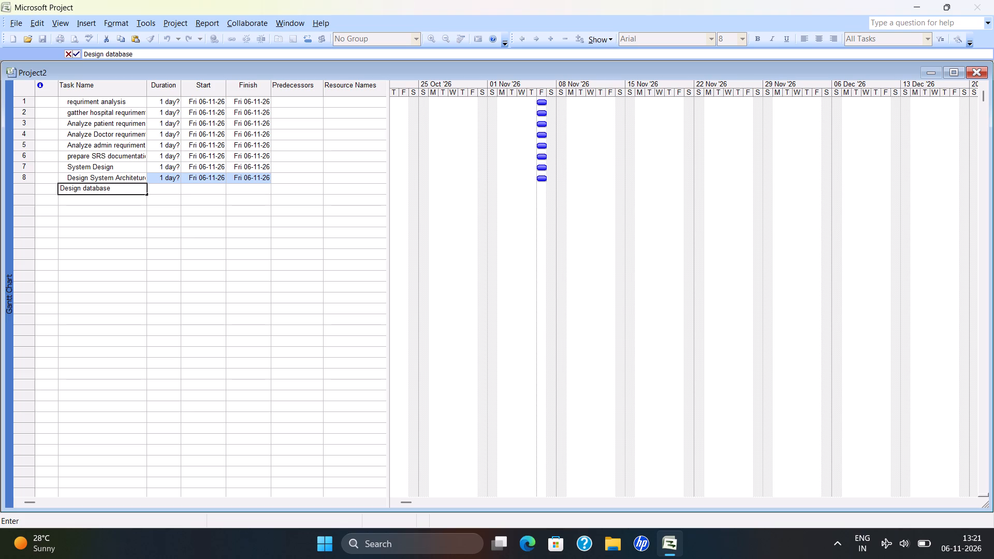
Add a tenth task named "Design user interface" below the Design database task.
click(64, 200)
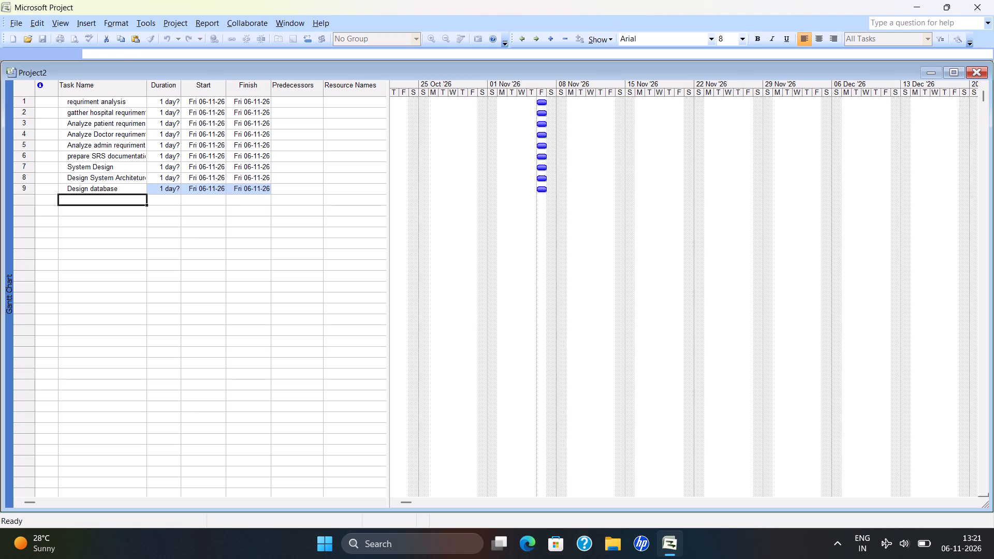
text(Dse)
key(BackSpace)
key(BackSpace)
text(es)
text(ign)
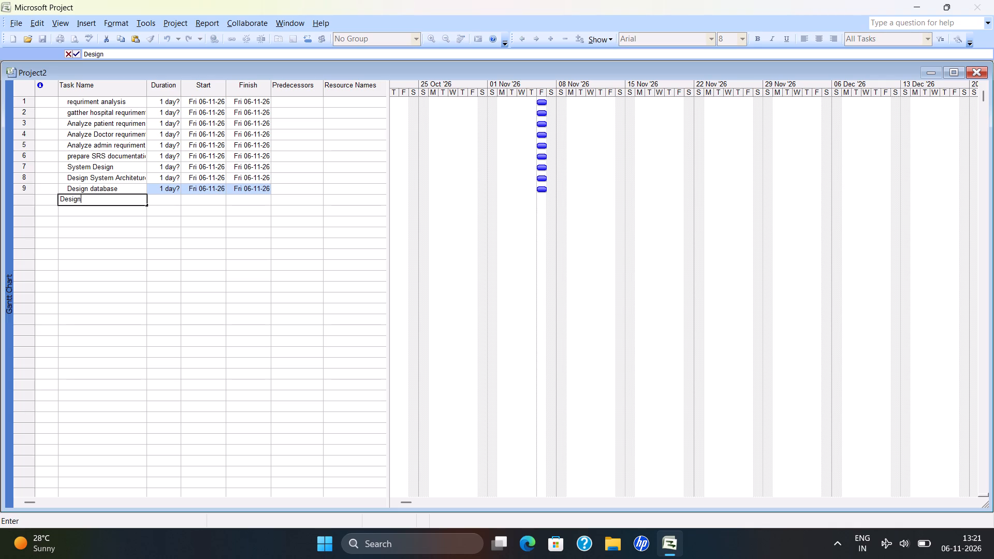
key(space)
text(user in)
text(ter)
text(face)
Add an eleventh task named "prepare Uml diagrams" below the Design user interface task.
click(80, 214)
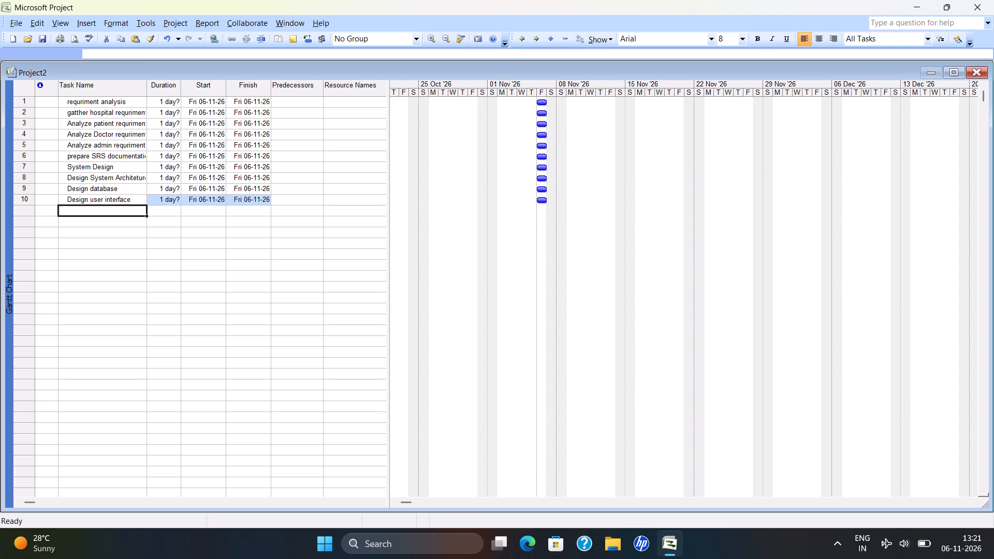
text(pr)
key(BackSpace)
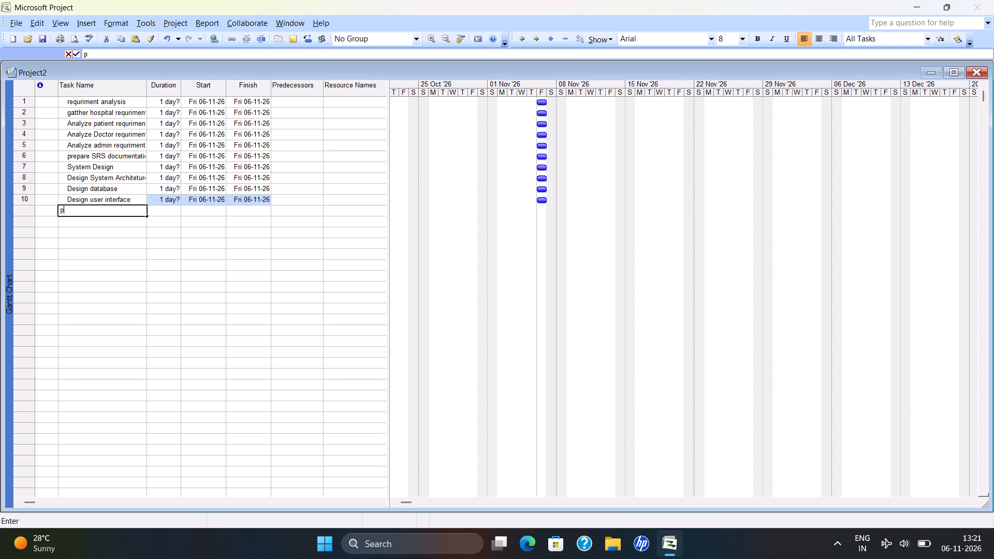
text(pr)
key(BackSpace)
key(BackSpace)
key(e)
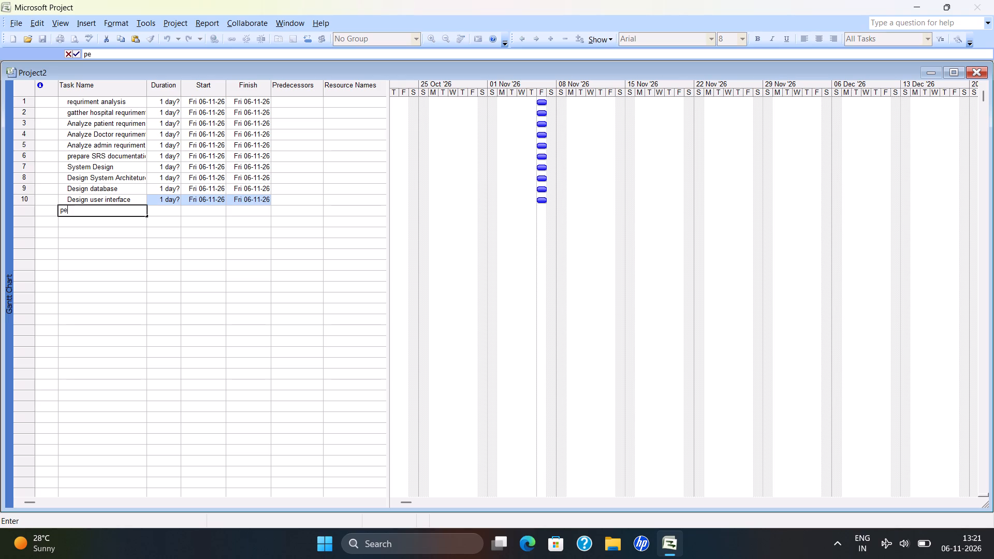
key(BackSpace)
text(repare)
key(space)
text(Um)
key(BackSpace)
text(Ml)
key(BackSpace)
key(BackSpace)
text(Ml)
key(space)
text(diagra)
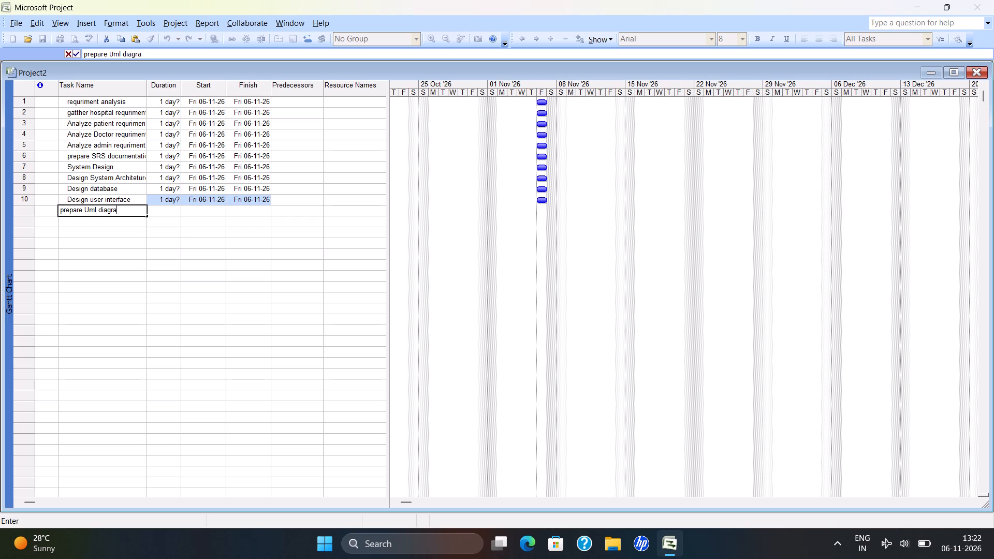
text(ms)
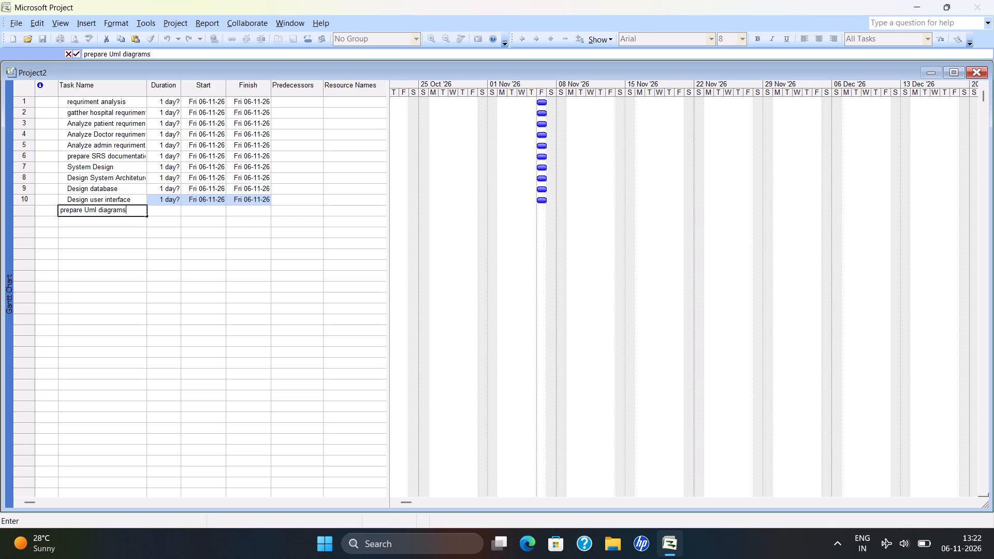
Add a twelfth task named "Software Development" in the first empty row of the task table.
click(77, 218)
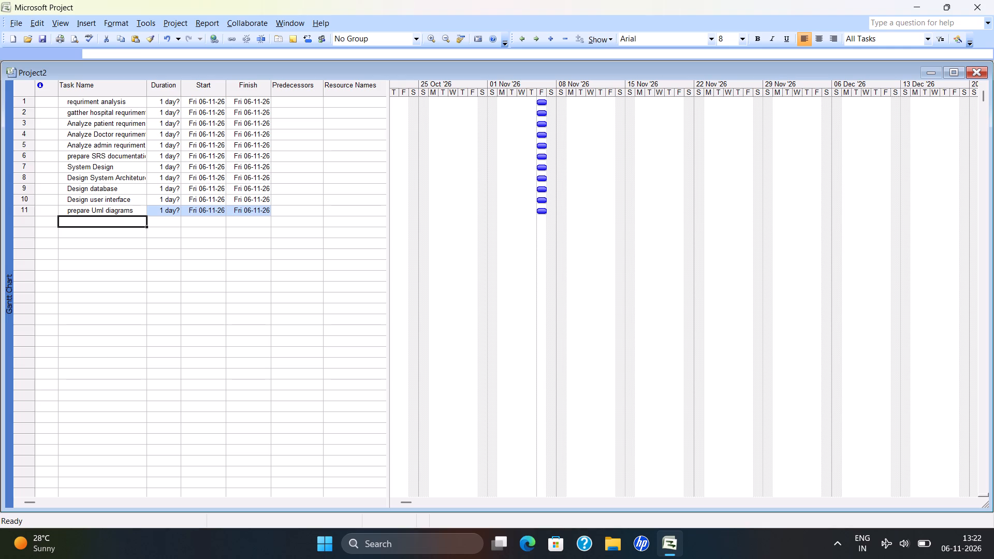
text(So)
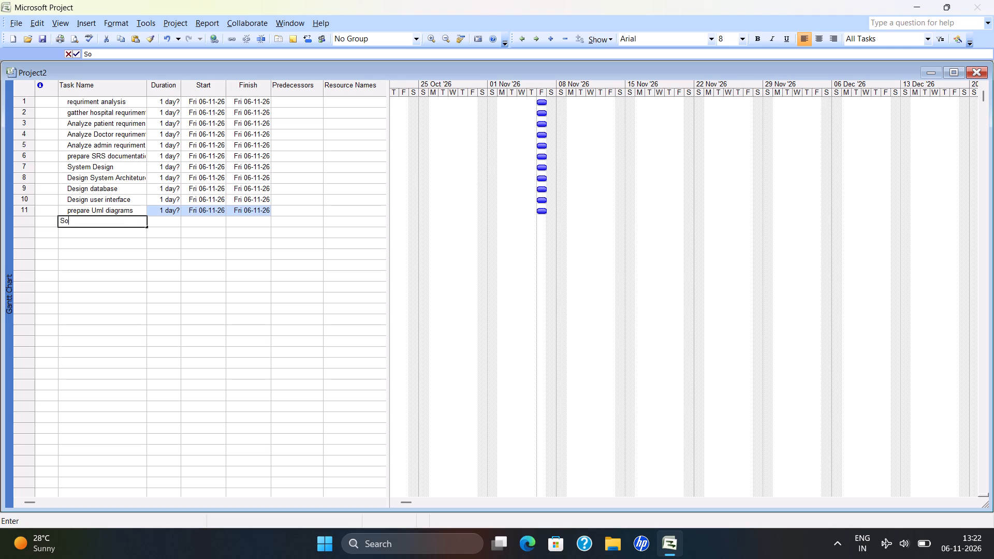
text(fte)
key(BackSpace)
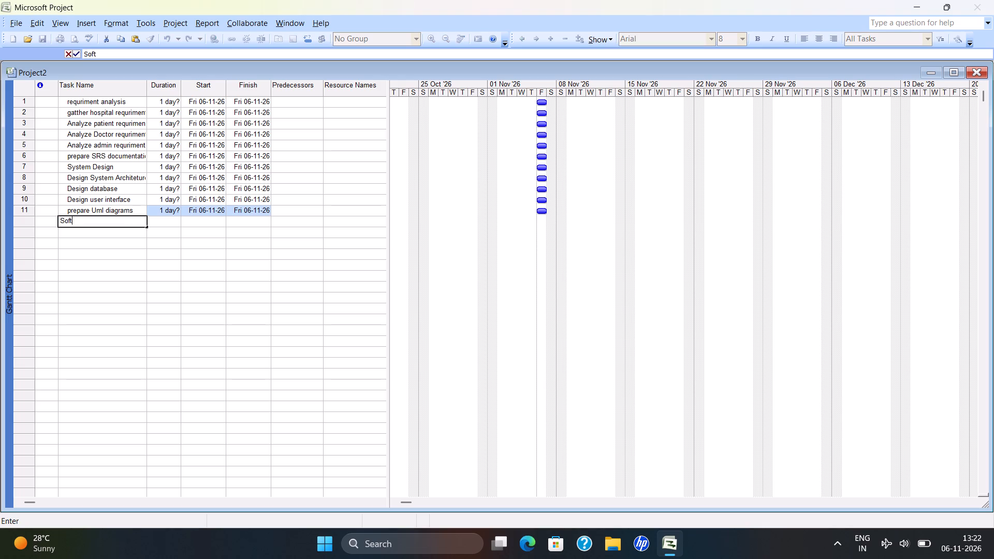
text(ware Deve)
text(lopment)
Add a thirteenth task named "Devlop login and Authentication" below the Software Development task.
click(86, 233)
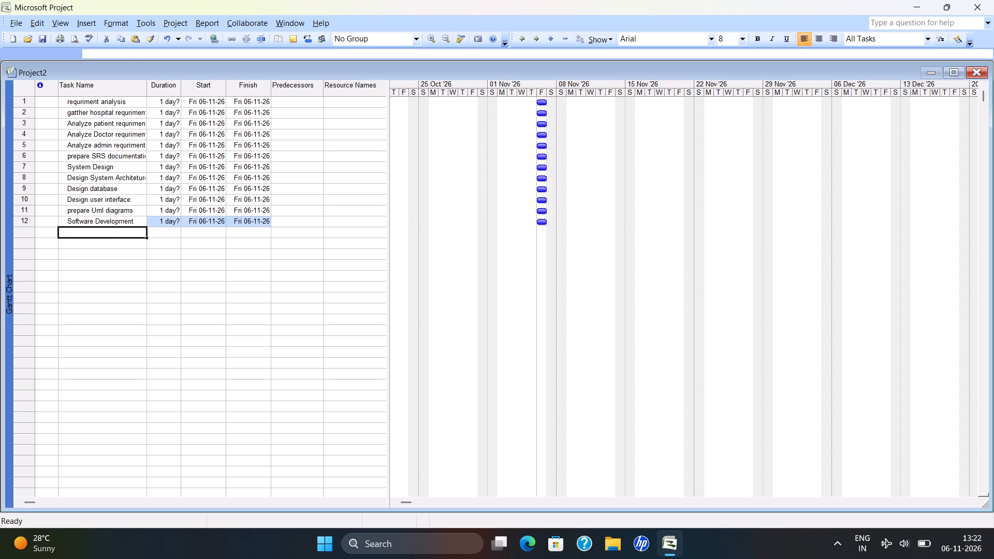
text(De)
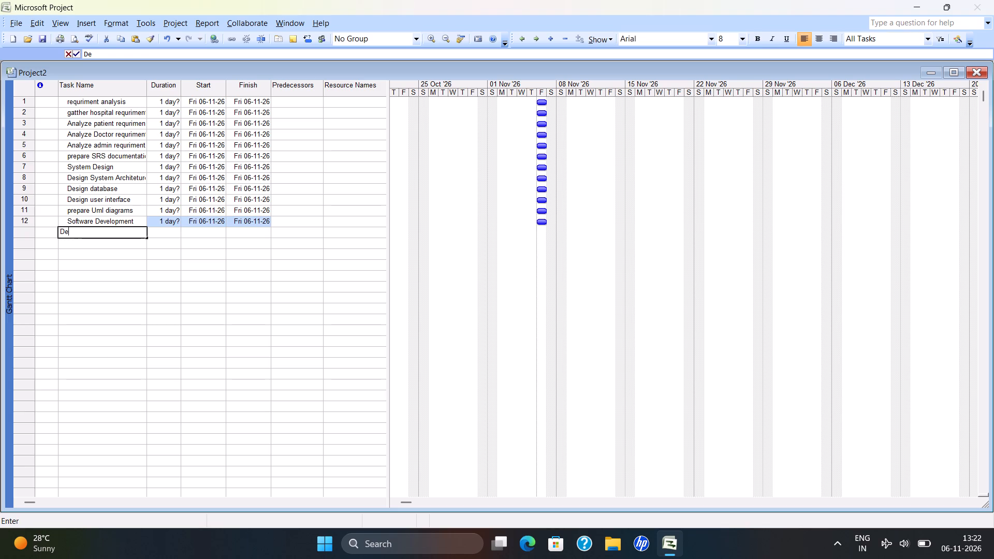
key(v)
text(lop)
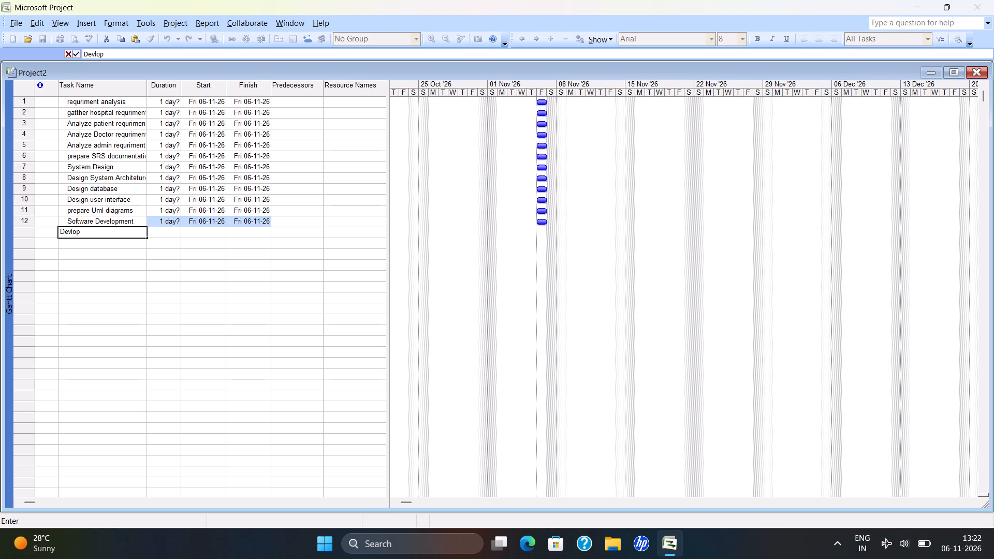
key(space)
text(login)
key(space)
text(and Au)
text(the)
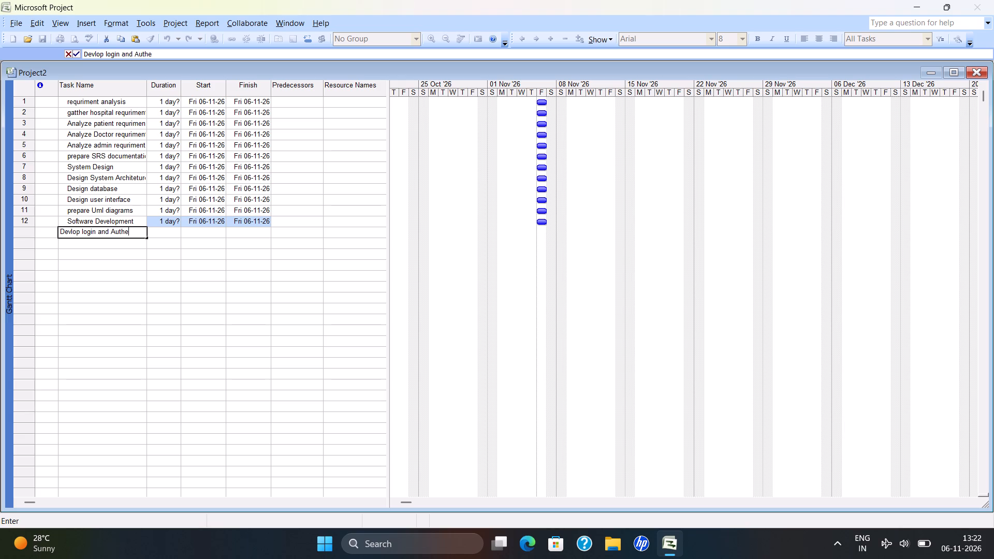
text(ntication)
Add a fourteenth task named "Develop patient management" below the Devlop login and Authentication task.
click(77, 241)
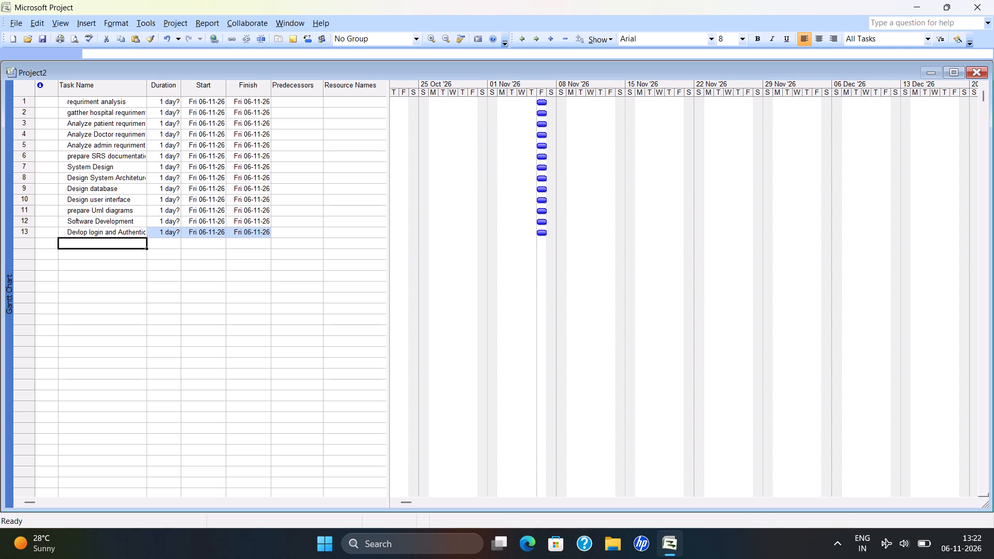
text(Dec)
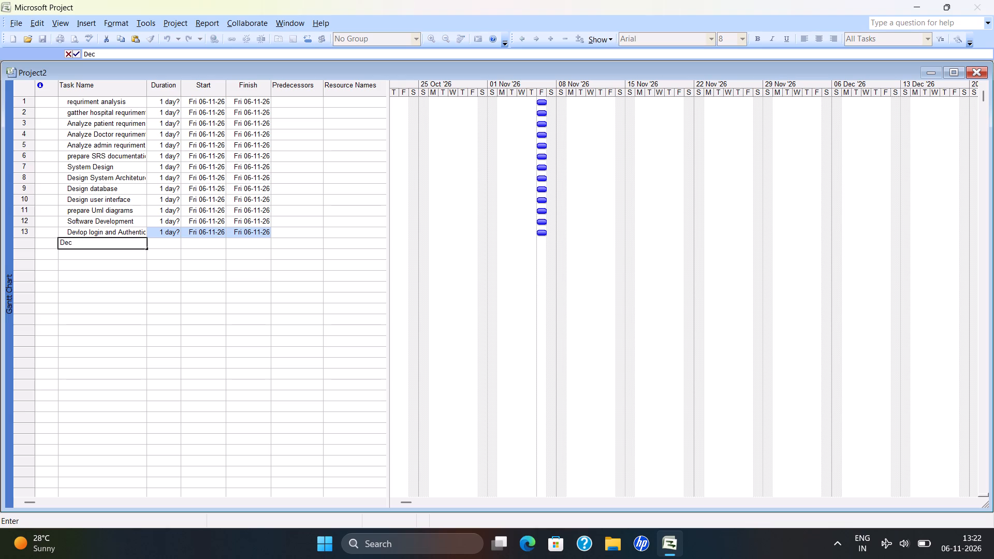
key(BackSpace)
key(v)
text(elo)
key(p)
key(space)
text(pat)
text(inet)
key(BackSpace)
key(BackSpace)
key(BackSpace)
text(ent)
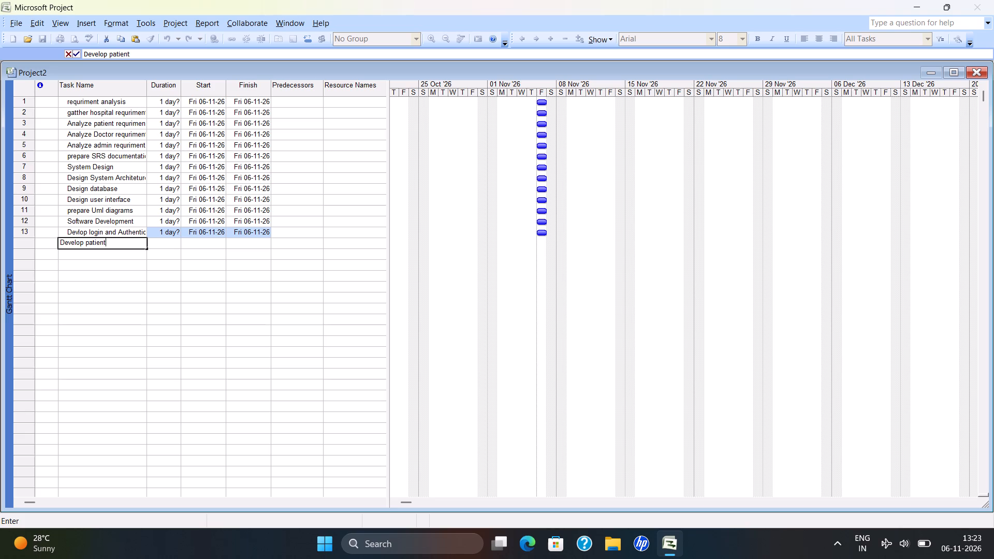
key(space)
text(manage)
text(ment)
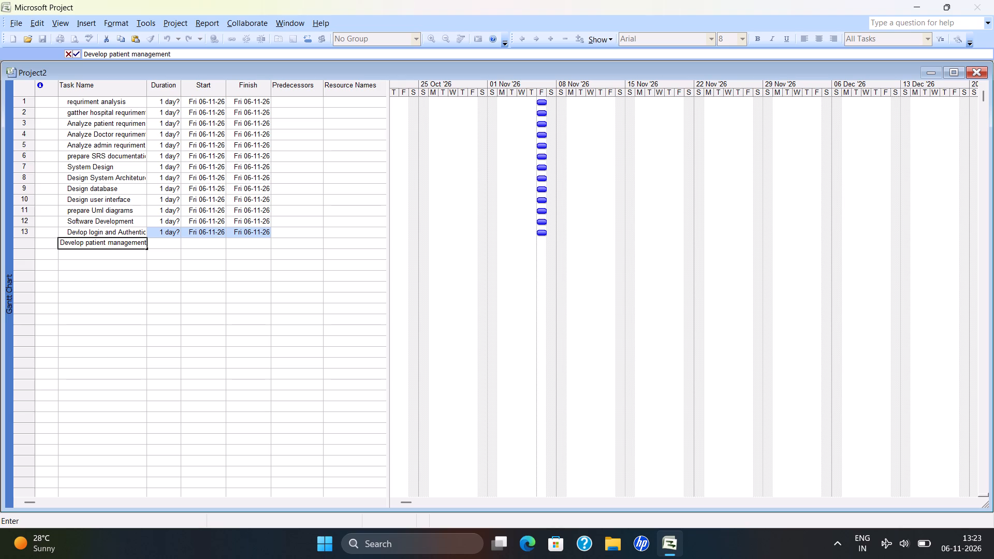
Add a fifteenth task named "Develop doctor management" below the Develop patient management task.
click(71, 253)
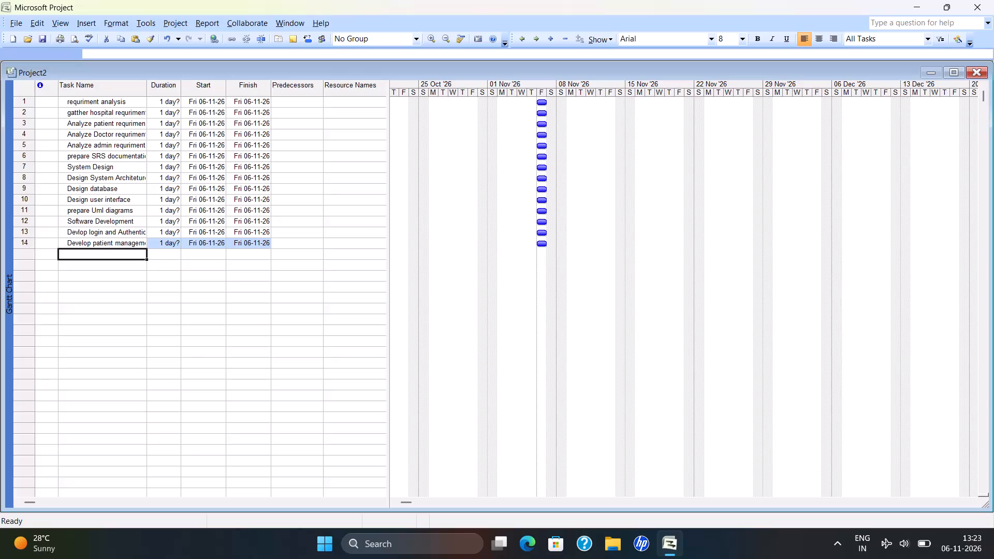
text(Dev)
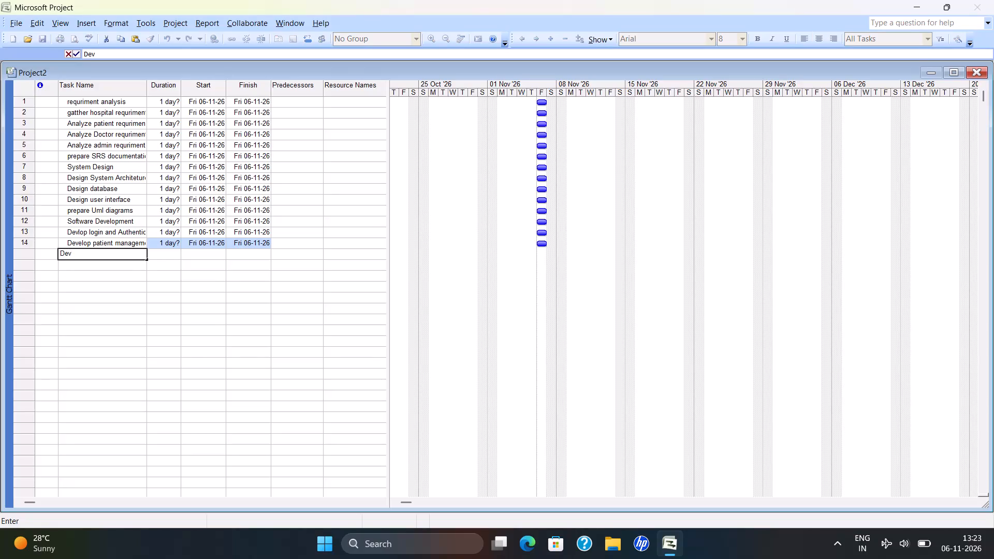
key(e)
text(lop)
key(space)
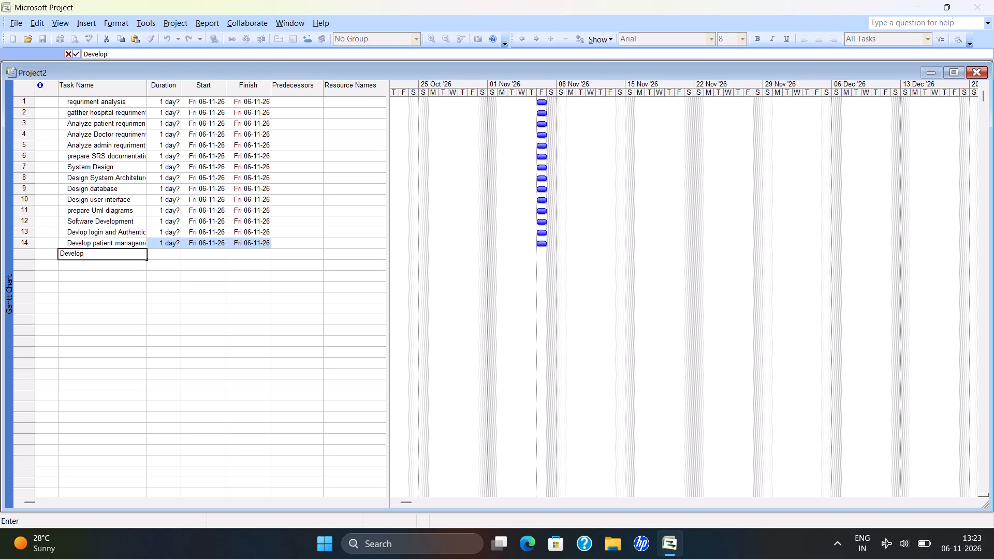
text(doctor)
key(space)
text(mana)
text(gemnt)
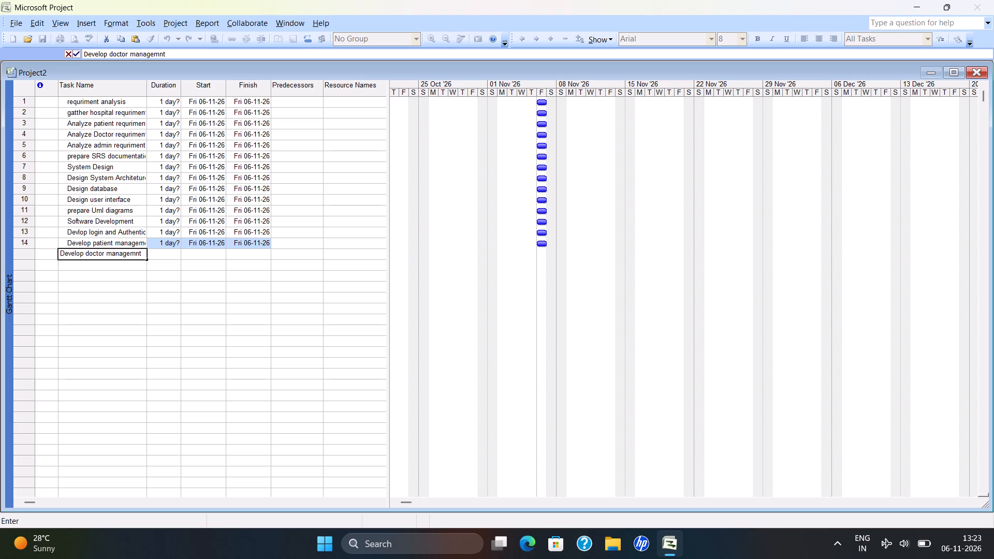
key(BackSpace)
key(BackSpace)
text(ent)
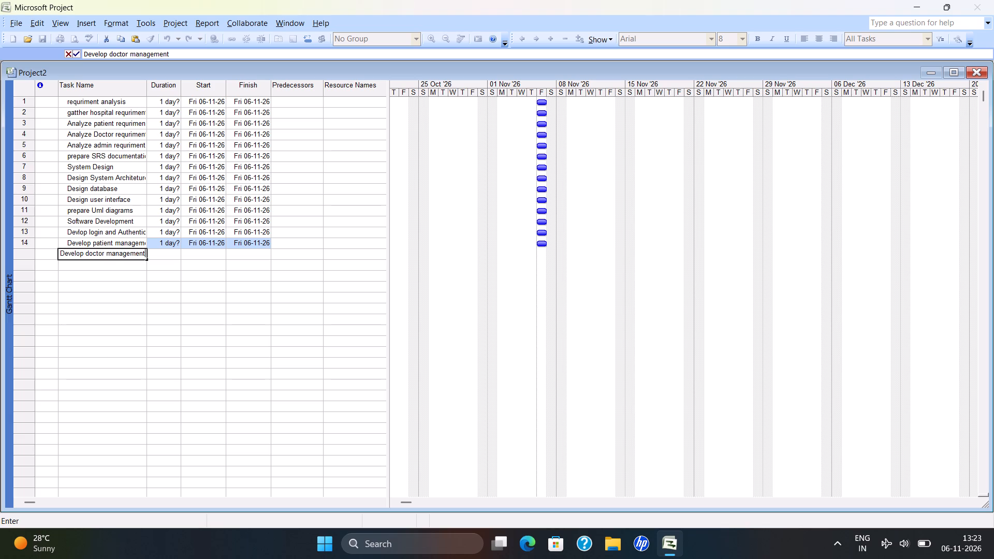
Add a sixteenth task named "Develop appointment" below the Develop doctor management task.
click(67, 265)
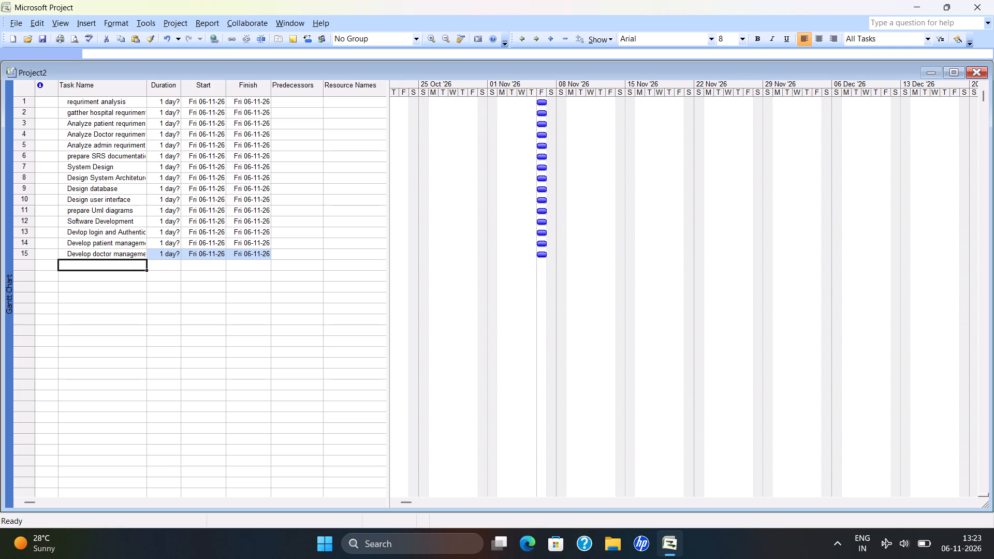
text(Dev)
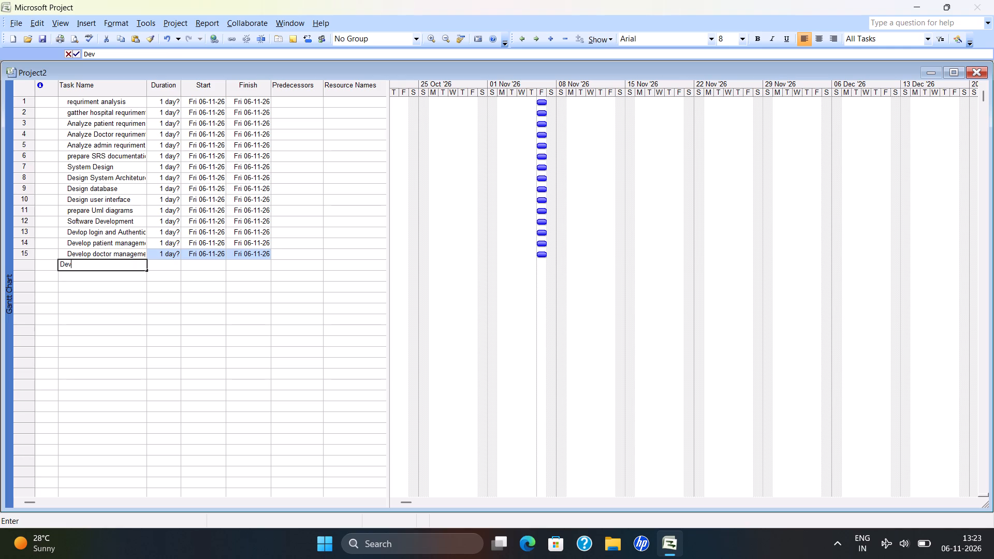
text(elo)
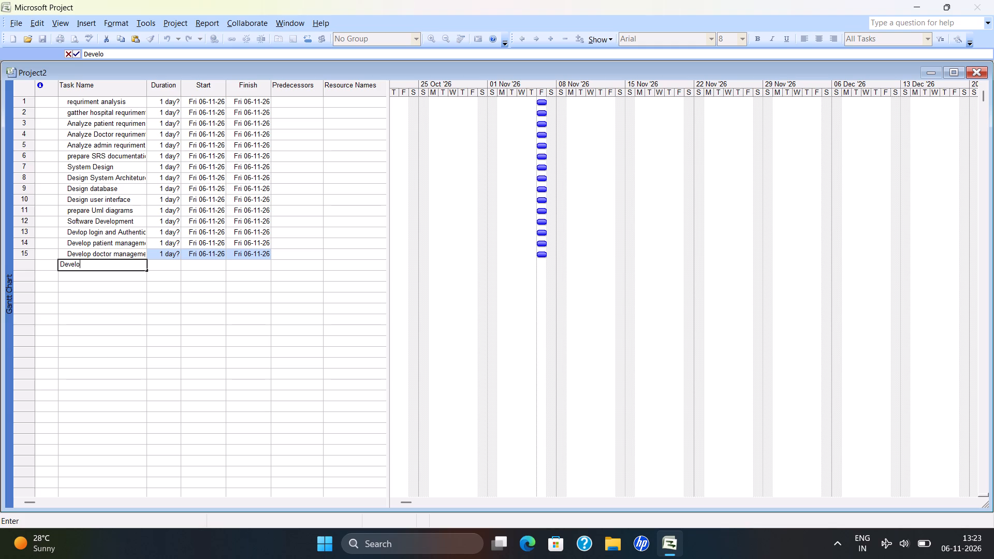
key(p)
key(space)
text(app)
text(ao)
key(BackSpace)
key(BackSpace)
text(oin)
key(t)
text(ment)
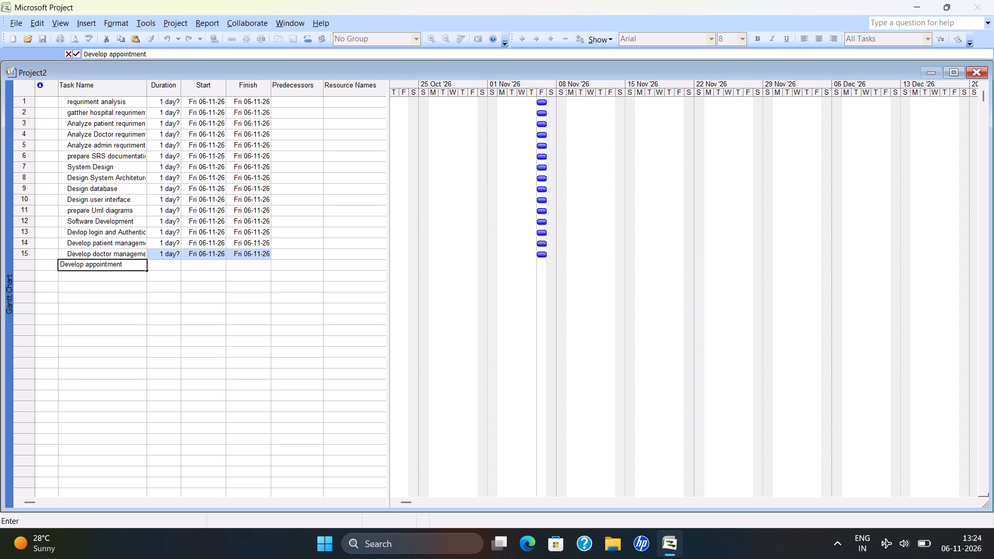
click(83, 275)
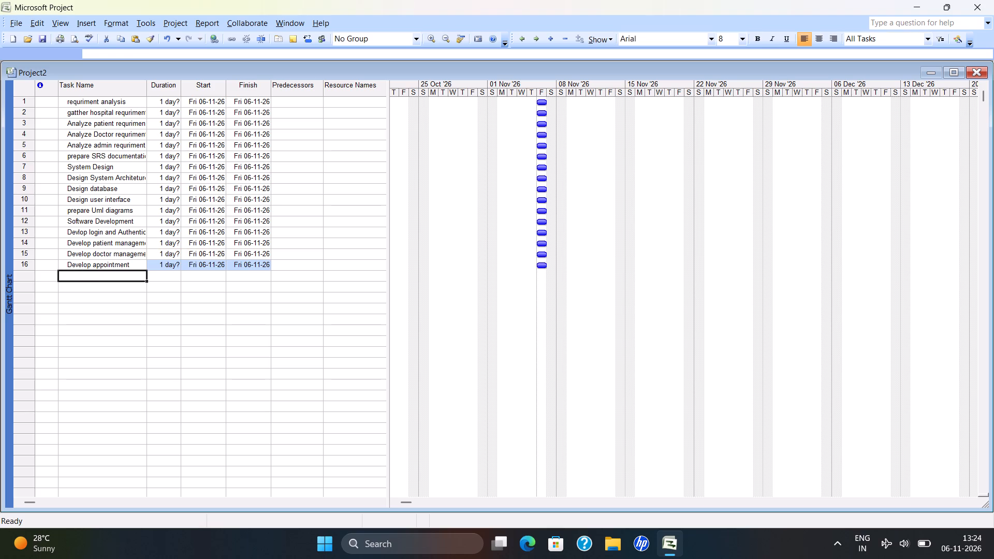
Extend the sixteenth task's name to "Develop appointment management".
click(109, 265)
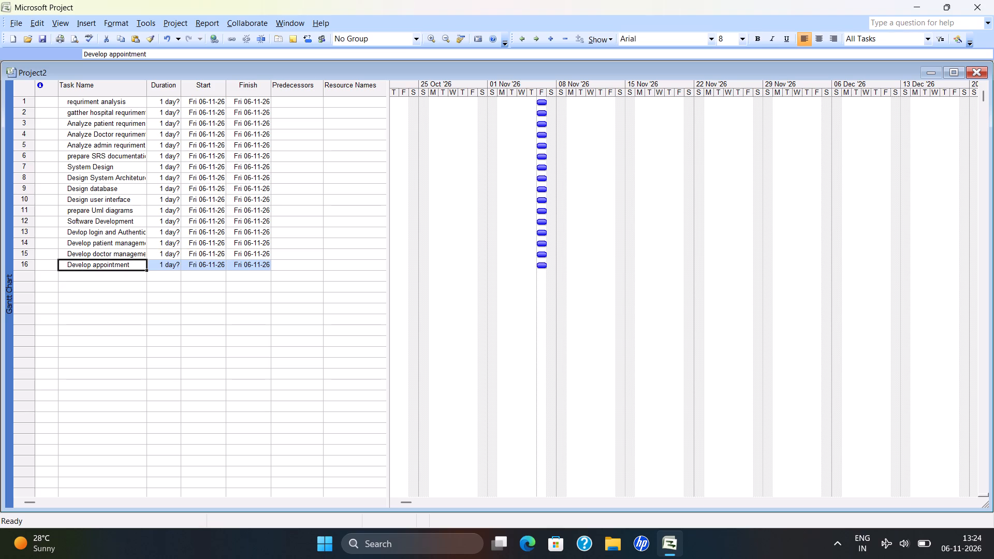
click(133, 264)
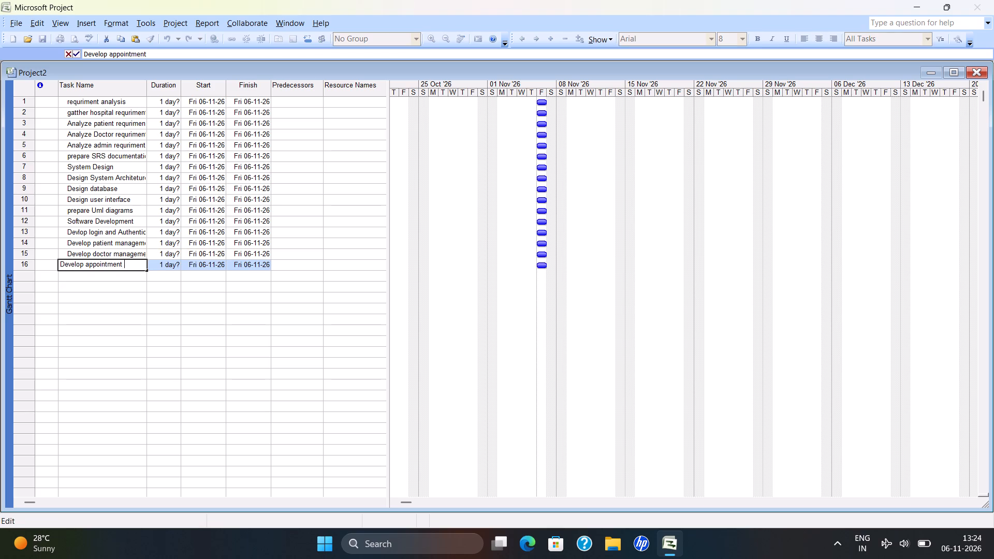
key(space)
text(mana)
text(gement)
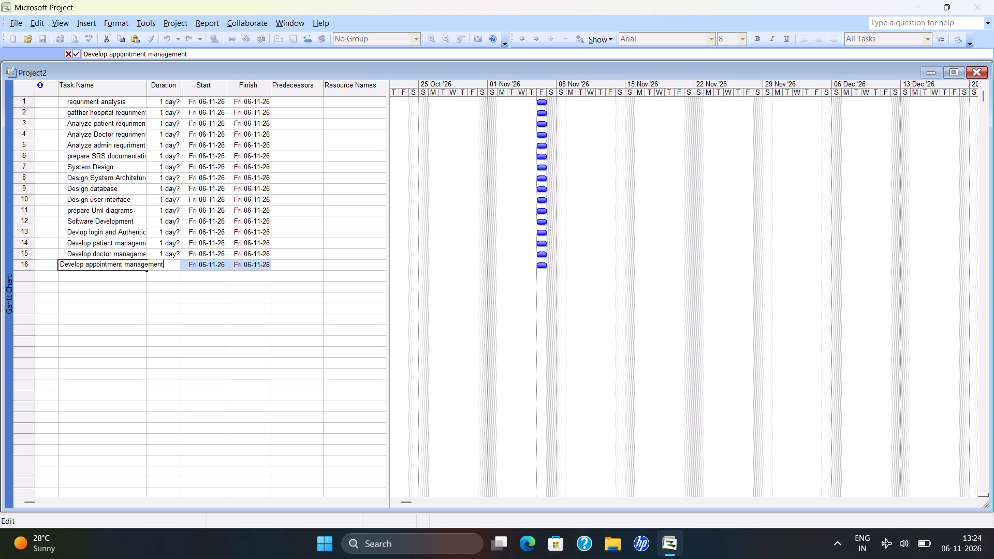
Add a seventeenth task named "Develop medical records module" below the Develop appointment management task.
click(104, 276)
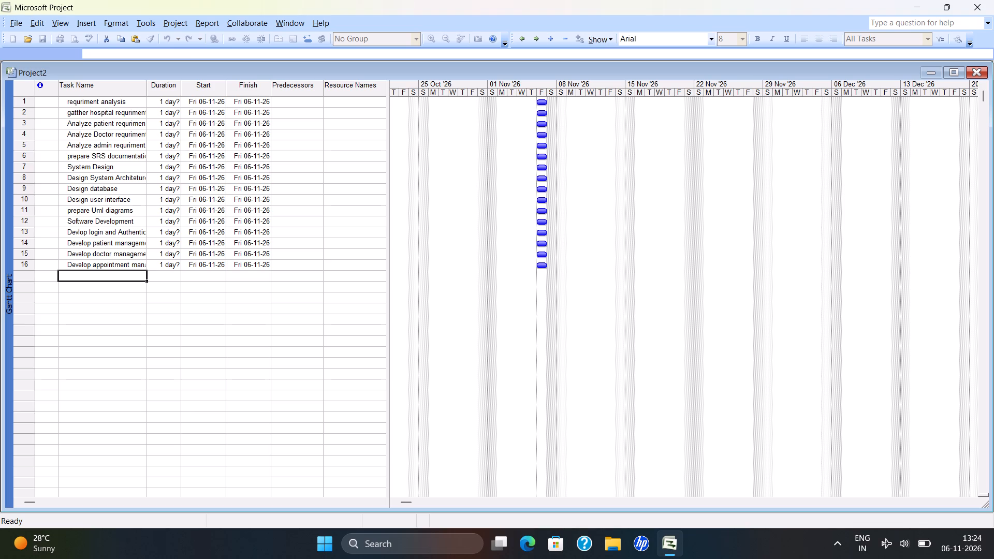
text(de)
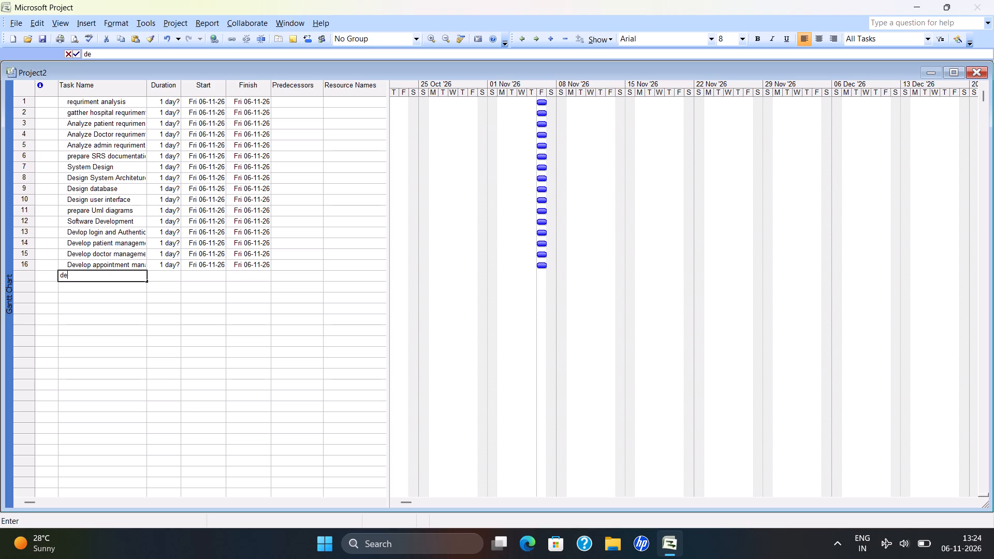
key(BackSpace)
key(BackSpace)
text(De)
text(ve)
text(lop)
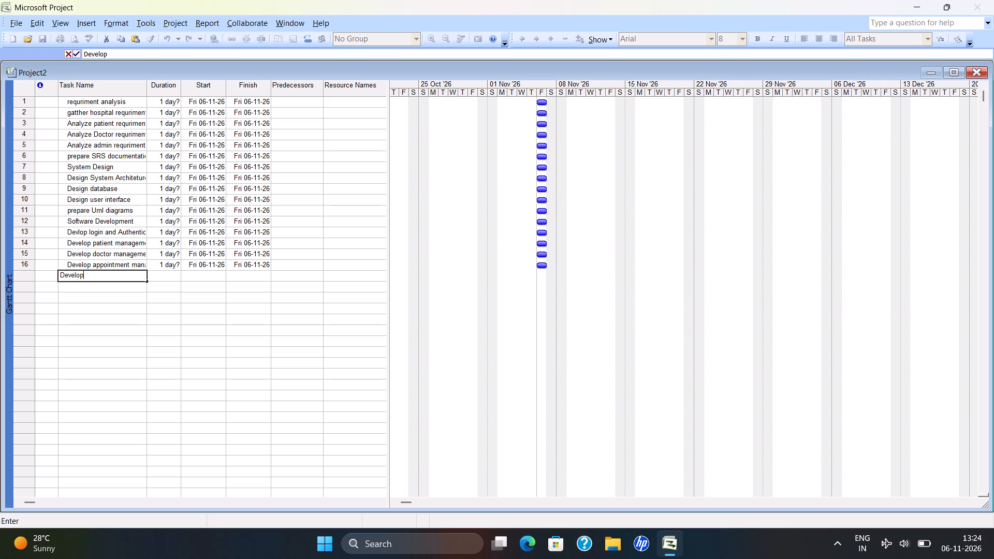
key(space)
key(e)
key(BackSpace)
text(me)
text(dical)
key(space)
text(recors)
key(BackSpace)
text(ds)
key(space)
text(module)
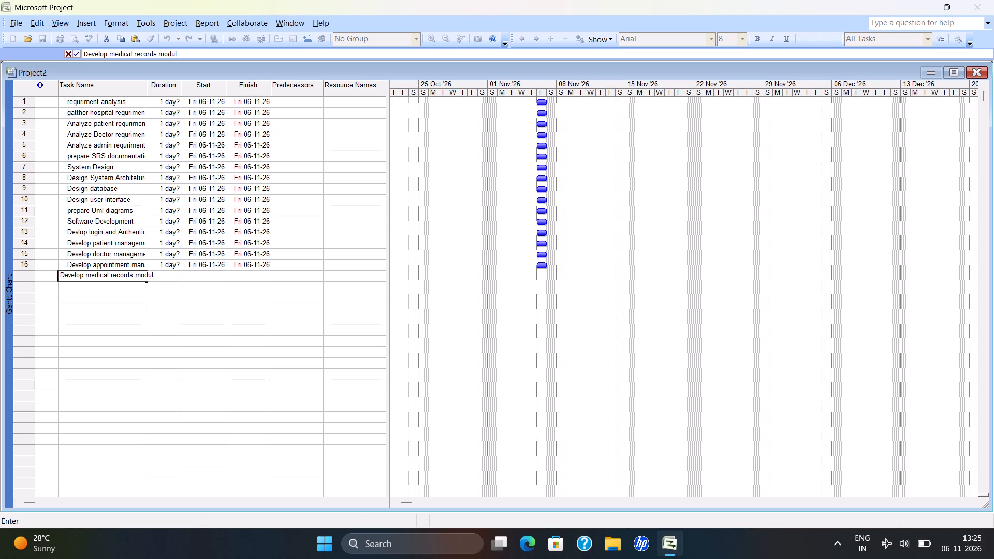
Add an eighteenth task named "Develop pharmarcy records management" below the Develop medical records module task.
click(96, 288)
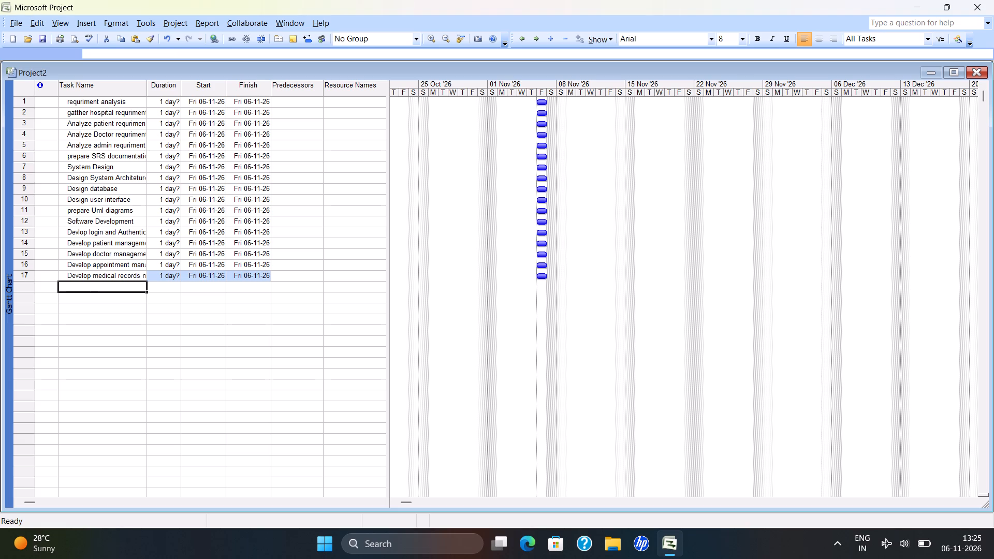
text(Dev)
text(elop)
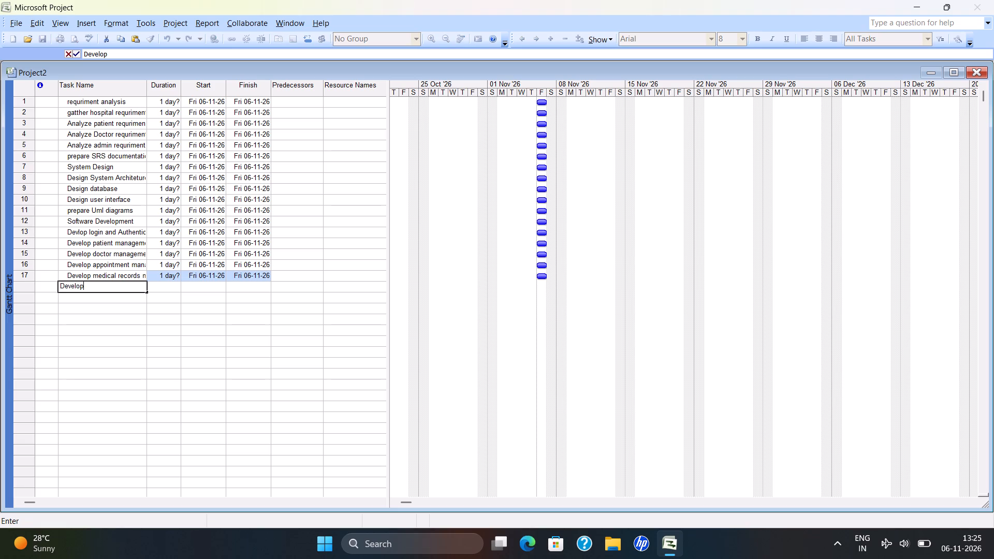
key(space)
text(pa)
key(BackSpace)
text(har)
text(mar)
text(cy re)
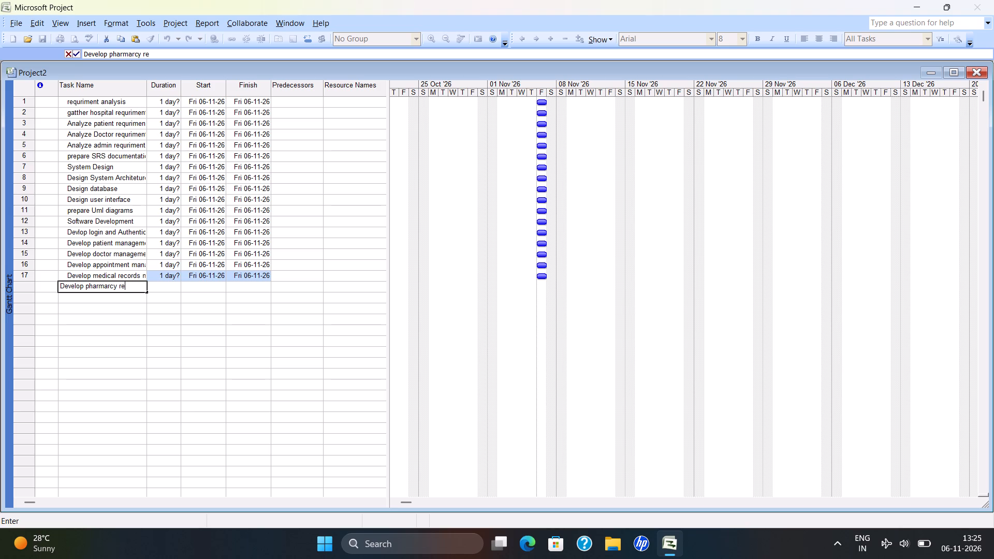
text(cord)
text(s)
key(space)
text(ma)
text(na)
text(gement)
Add a nineteenth task named "Develop billing management" below the Develop pharmarcy records management task.
click(74, 297)
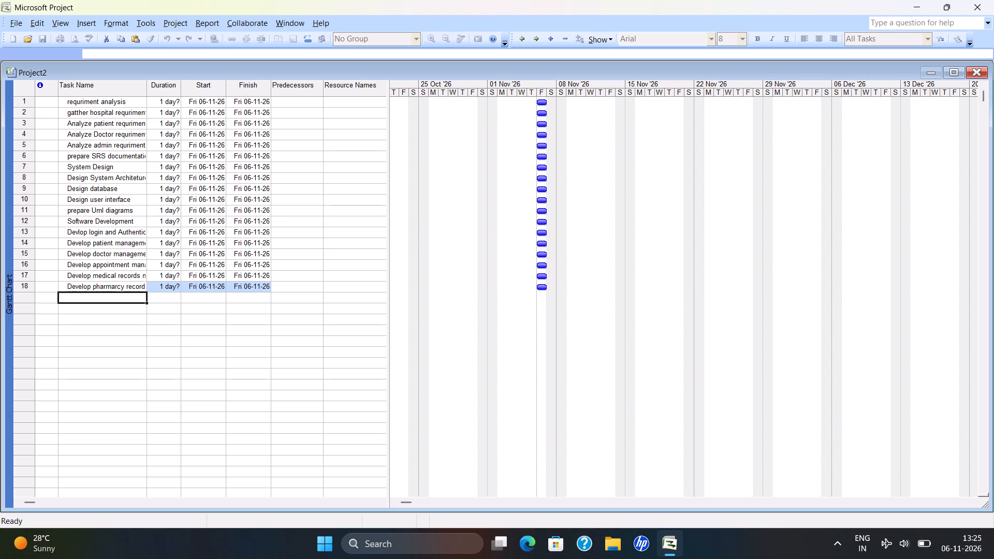
text(Deve)
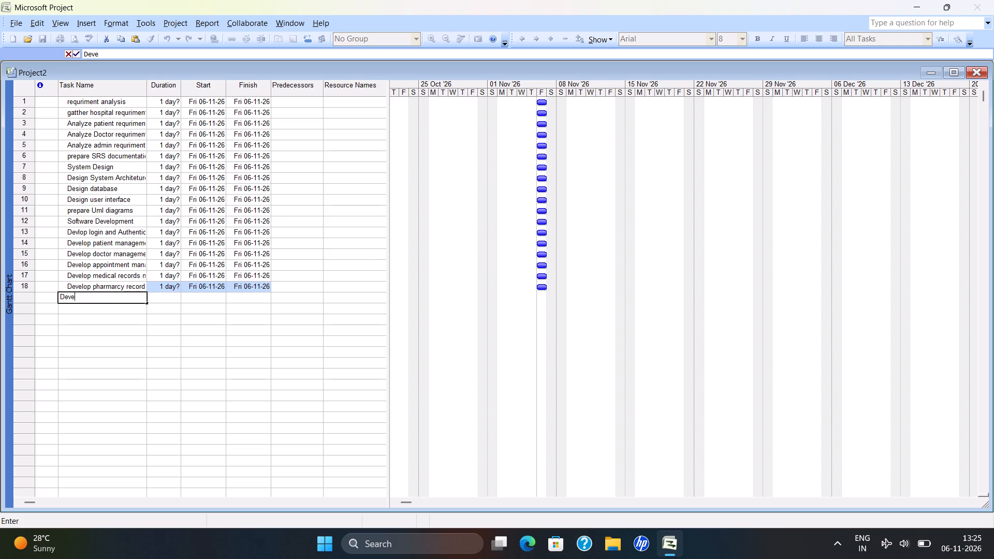
key(l)
text(op)
key(space)
text(billing)
key(space)
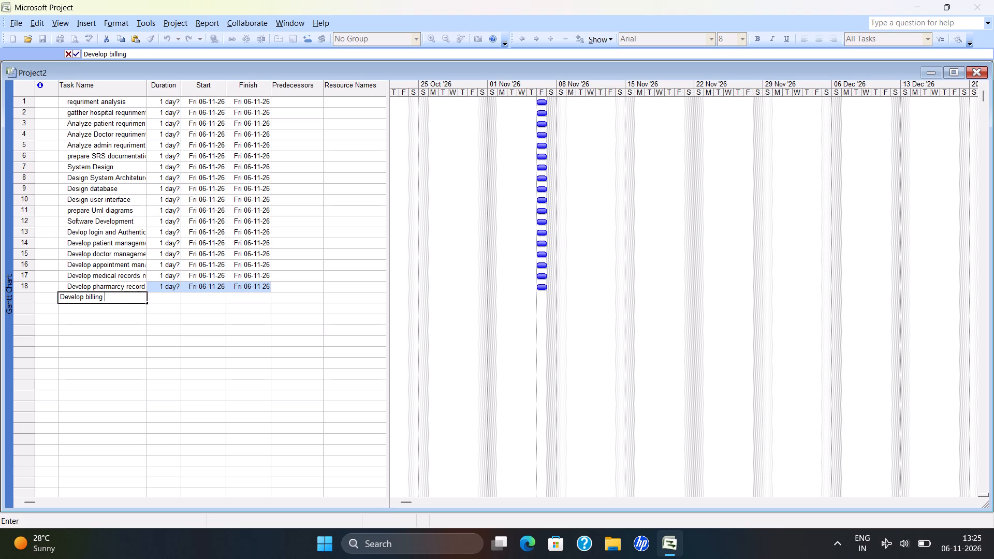
text(mana)
text(ge)
text(ment)
Add a twentieth task named "Software testing" below the Develop billing management task.
click(68, 307)
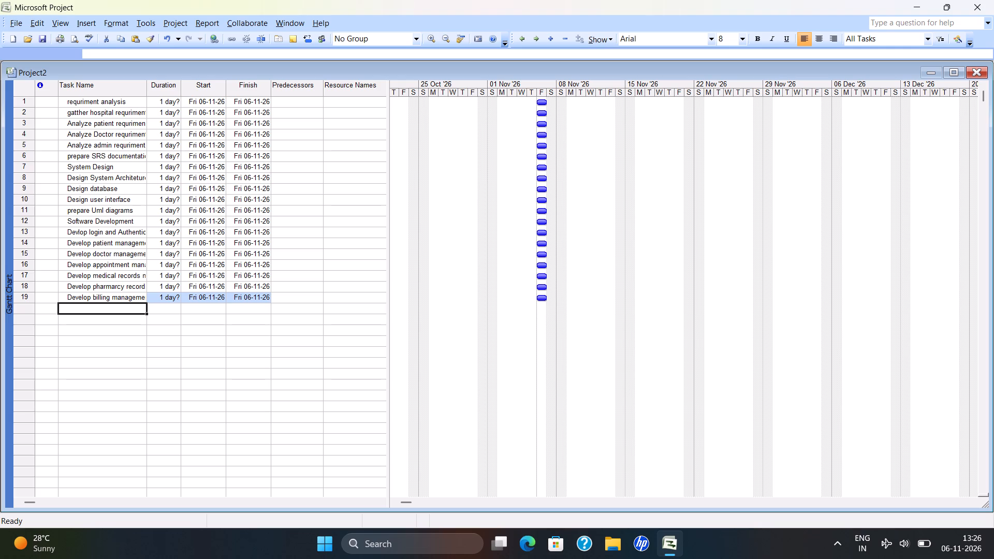
text(So)
text(ft)
text(wat)
key(BackSpace)
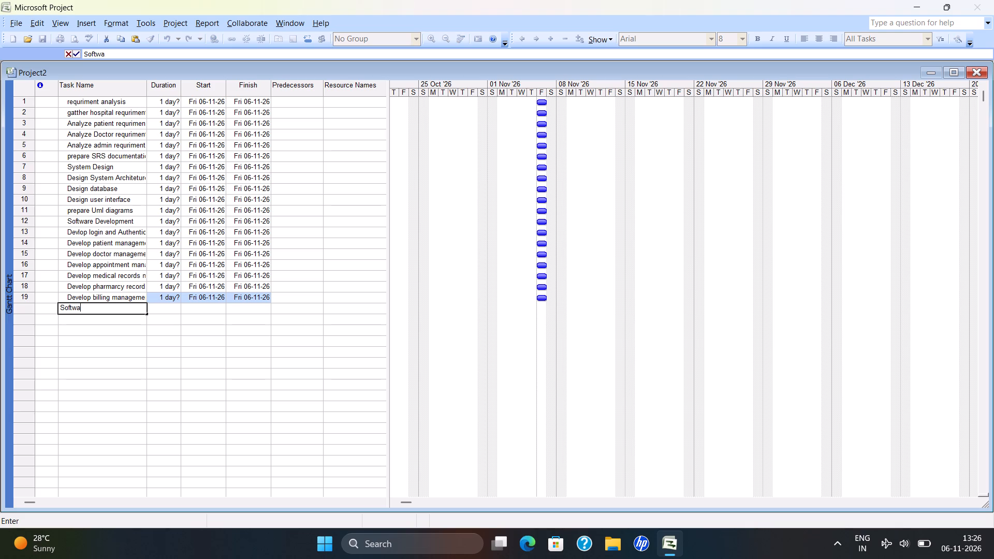
text(re testing)
key(space)
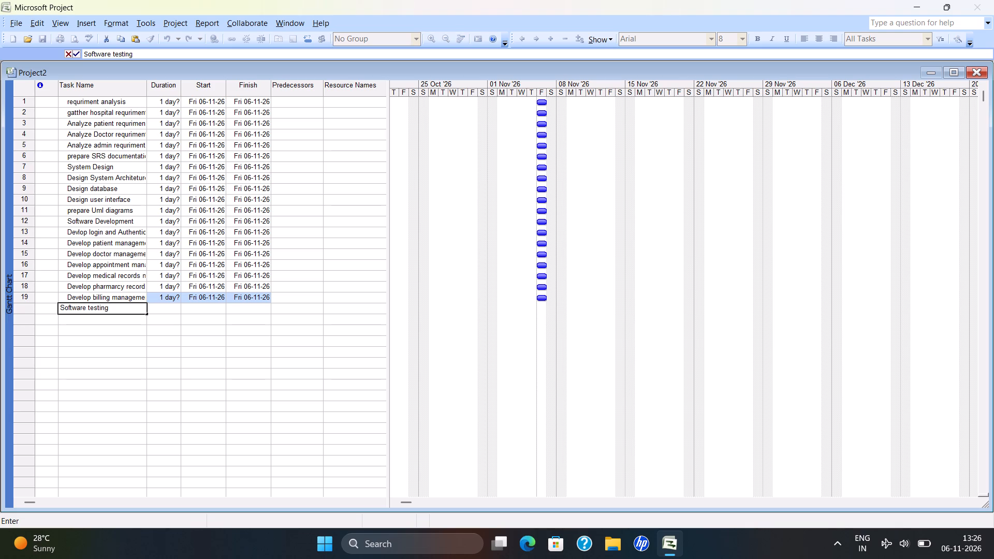
Add a twenty-first task named "prepare test cases" below the Software testing task.
click(68, 318)
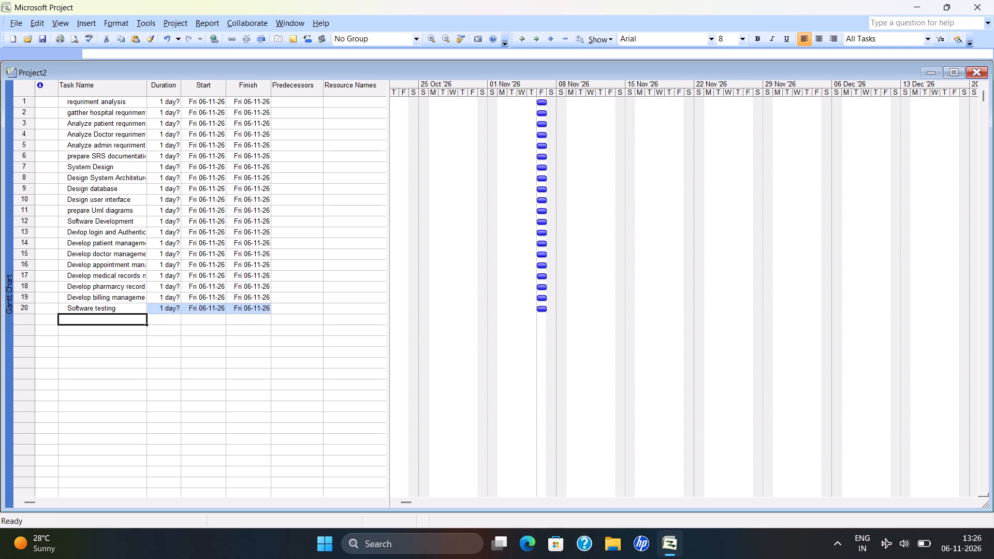
text(pre)
text(pare)
key(space)
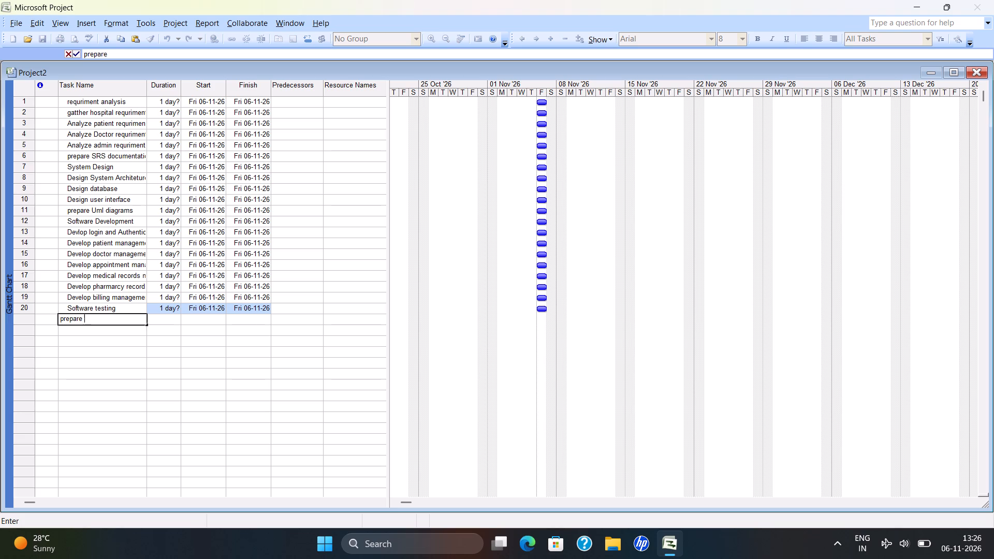
text(test)
key(space)
text(cases)
Add a twenty-second task named "perform unit testing" below the prepare test cases task.
click(81, 331)
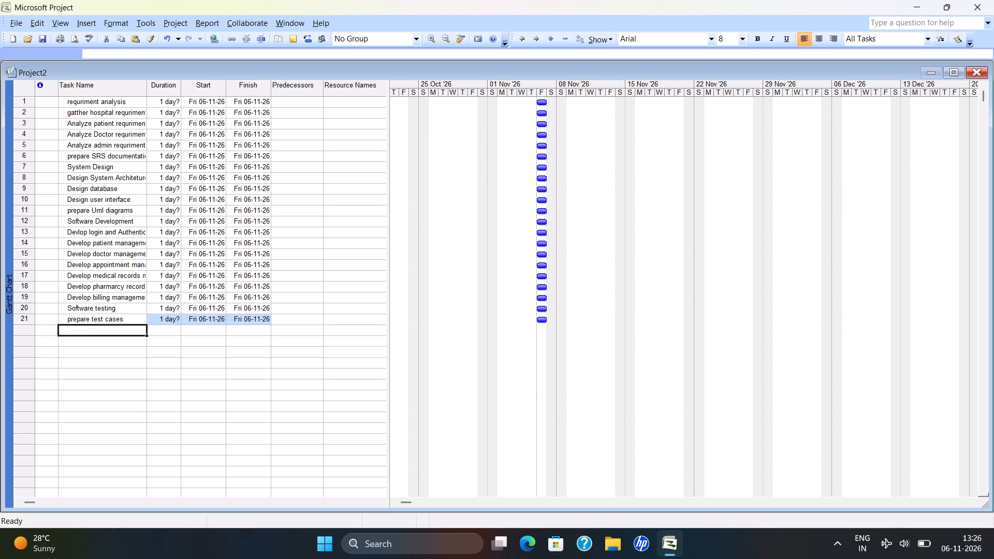
text(pe)
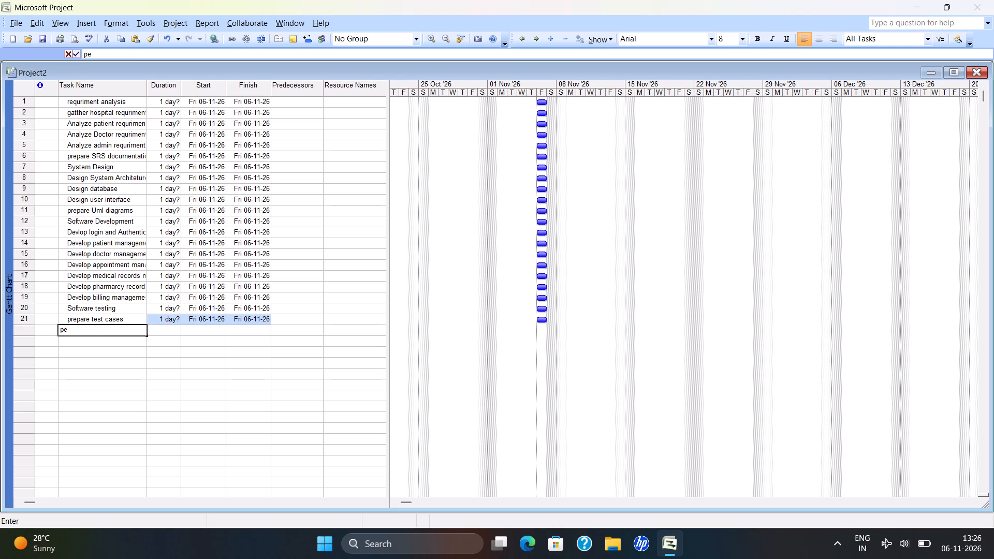
text(rform)
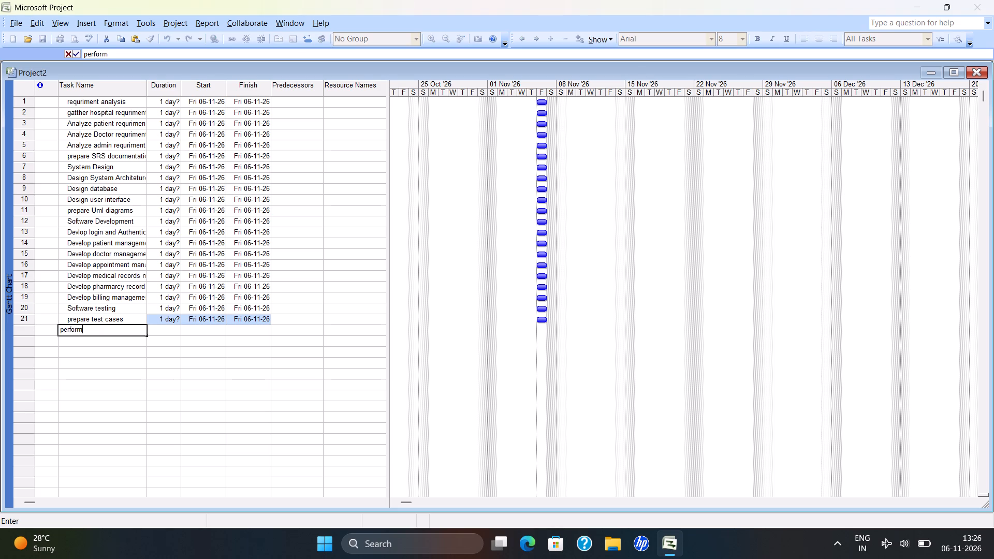
key(space)
text(u)
text(nu)
key(BackSpace)
text(it)
key(space)
text(testing)
key(space)
click(74, 345)
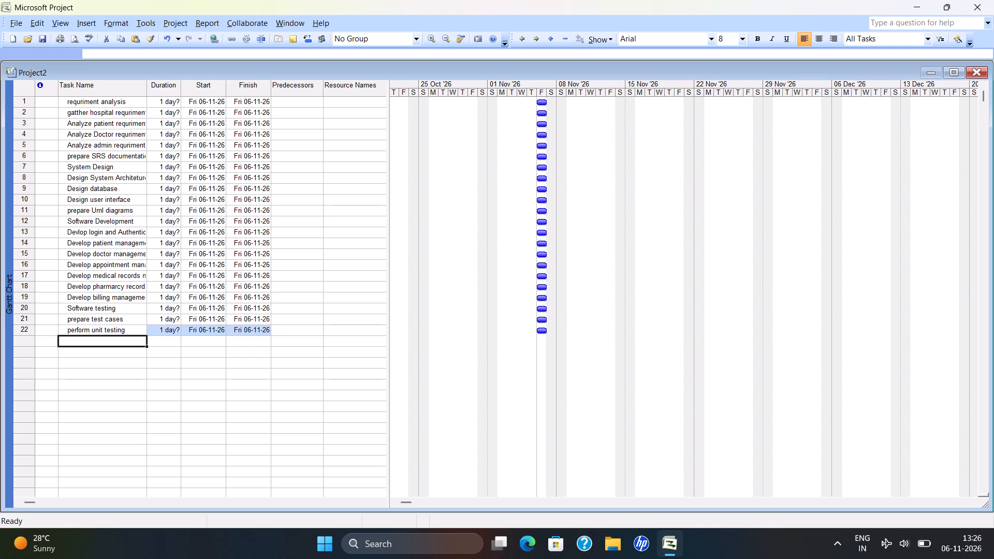
Add a twenty-third task named "perform integration testing" below the perform unit testing task.
text(per)
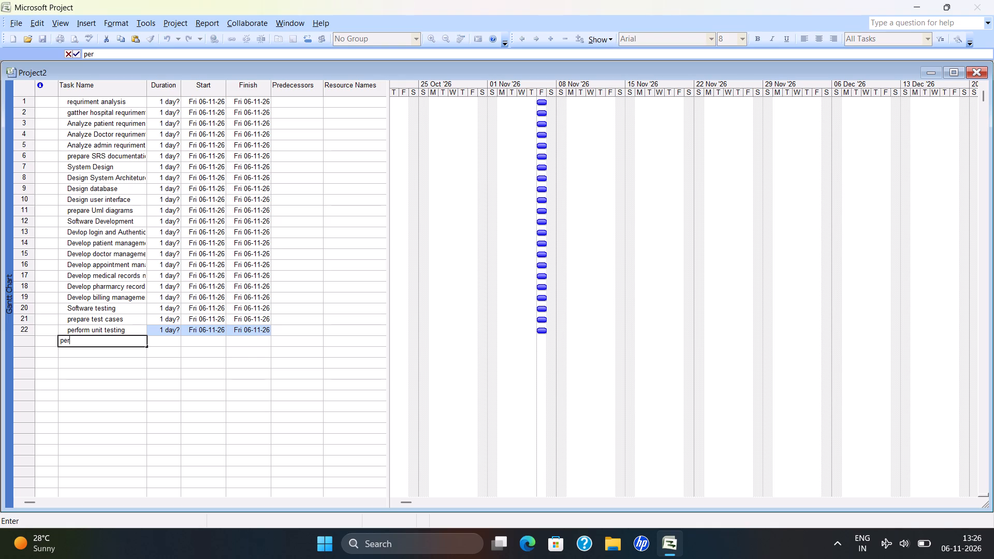
text(for)
key(m)
key(space)
text(inte)
text(gration)
key(space)
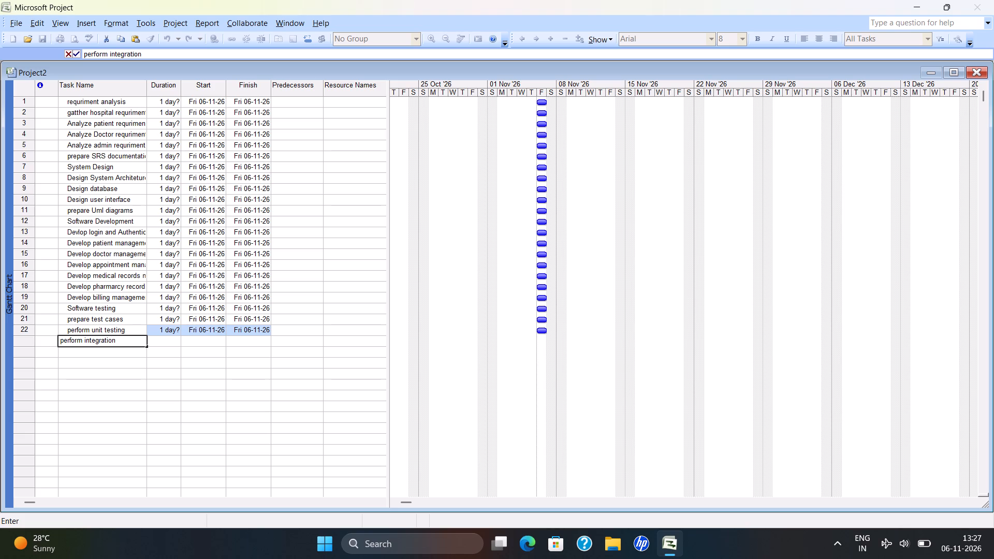
text(testing)
click(69, 350)
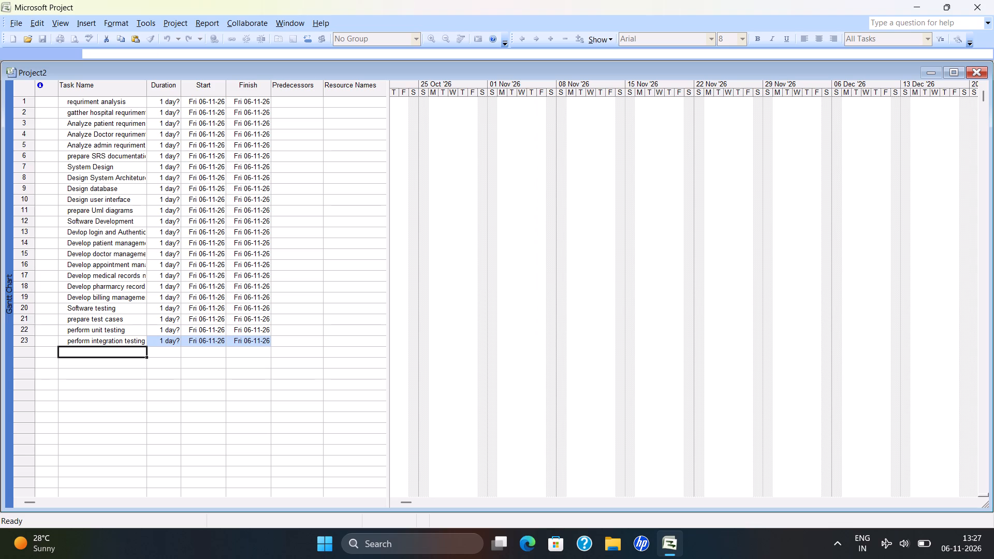
Add a twenty-fourth task named "perform system testing" below the perform integration testing task.
text(per)
text(form)
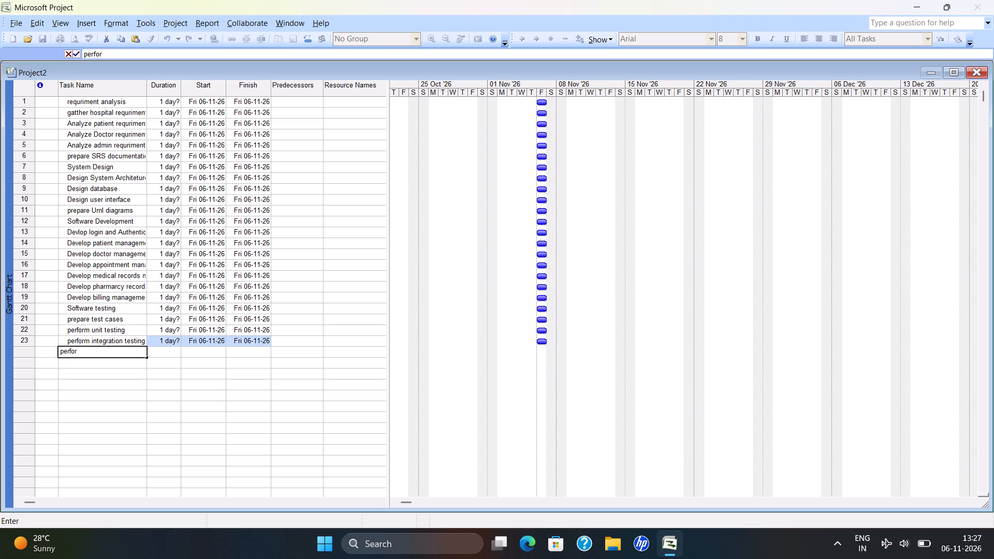
key(space)
text(Syste)
key(BackSpace)
key(BackSpace)
key(BackSpace)
key(BackSpace)
key(BackSpace)
key(s)
key(y)
text(ste)
key(m)
key(space)
text(tes)
text(tion)
key(BackSpace)
key(BackSpace)
text(ng)
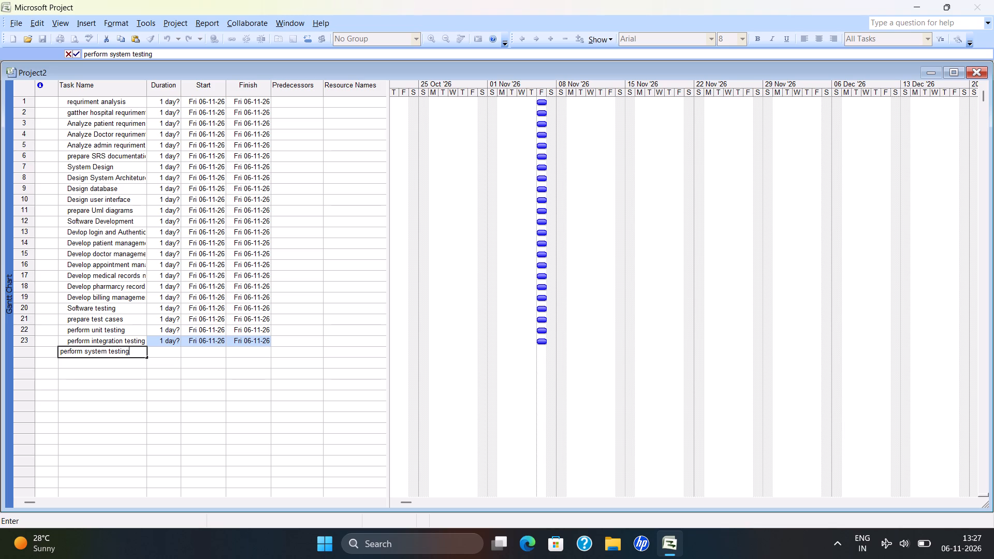
click(64, 362)
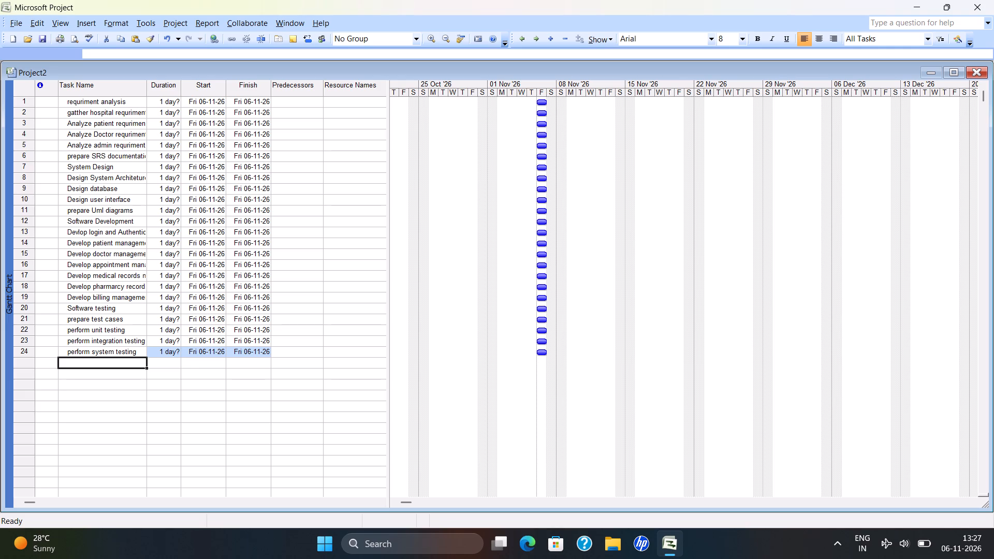
Add a twenty-fifth task named "perform user acceptance testing" below the perform system testing task.
text(per)
text(form)
key(space)
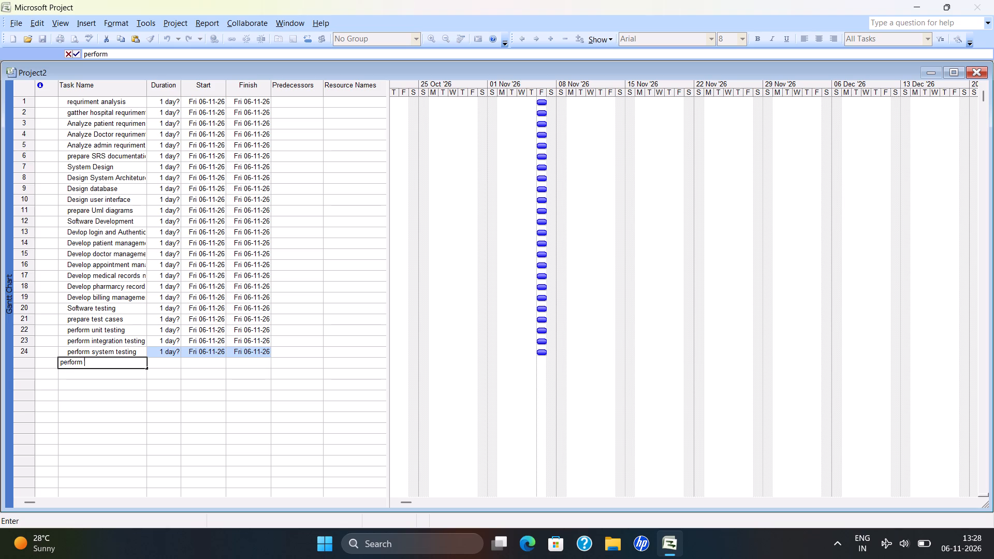
text(user)
key(space)
text(Acc)
key(BackSpace)
key(BackSpace)
key(BackSpace)
text(acc)
text(ept)
text(ance)
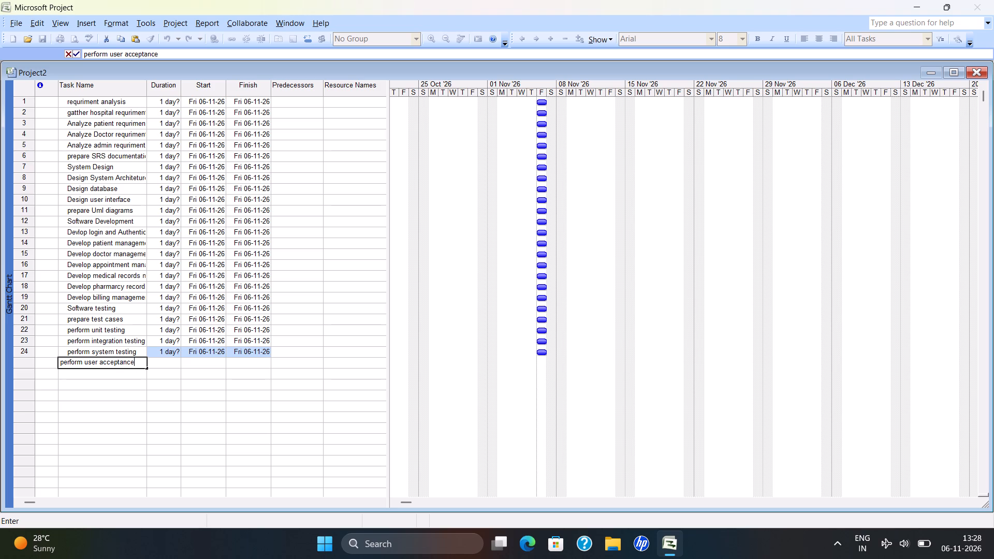
key(space)
text(tes)
text(ting)
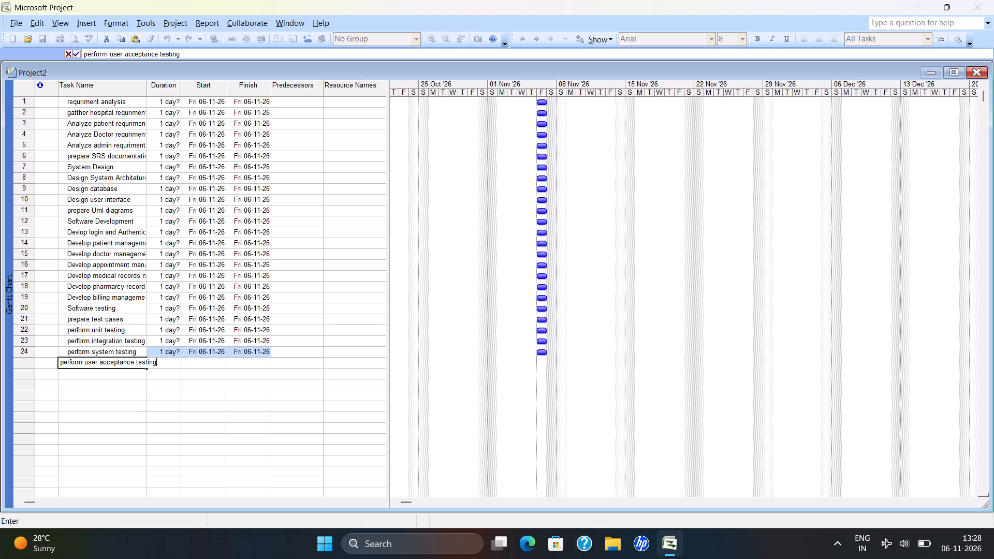
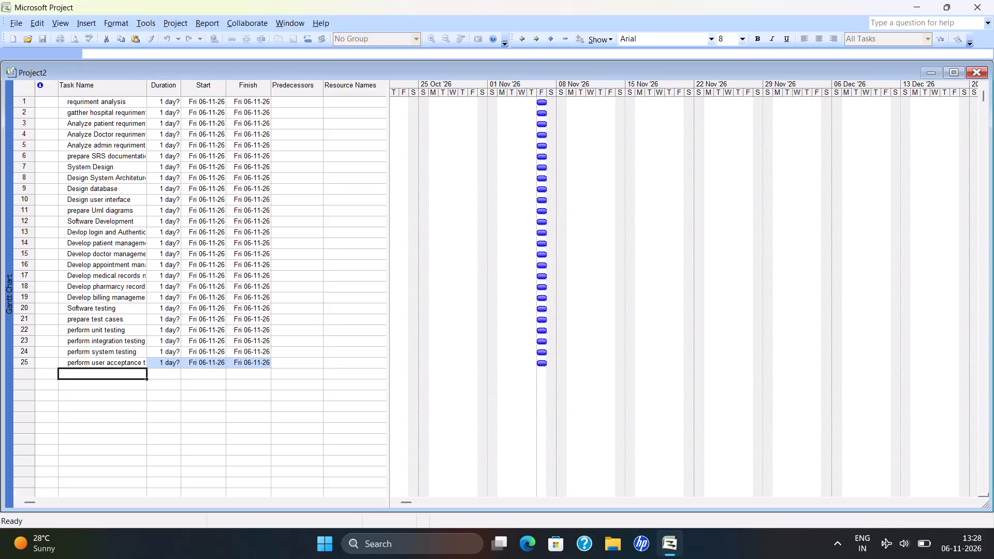
Add a twenty-sixth task named "Deployment" below the perform user acceptance testing task.
text(De)
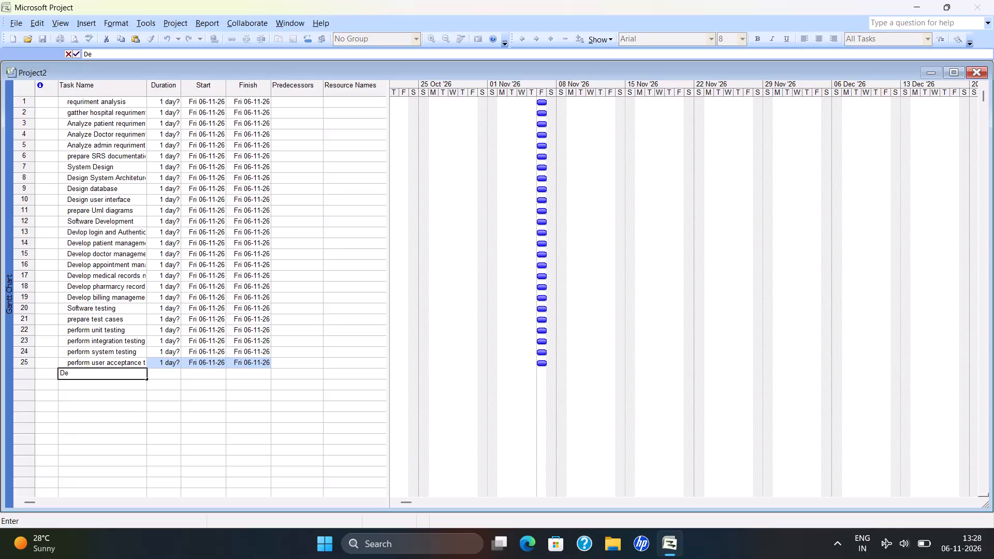
text(pl)
text(oy)
text(ment)
click(75, 385)
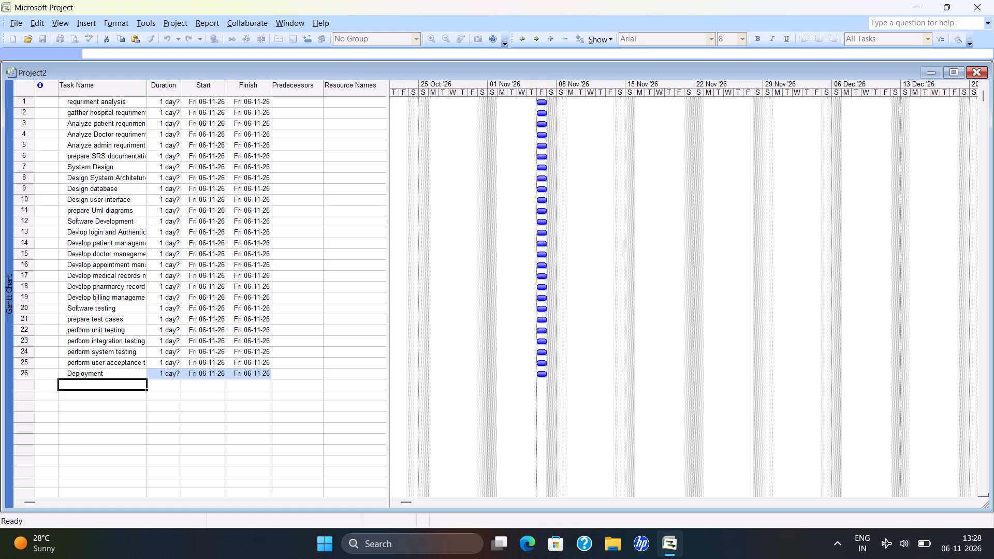
Add a twenty-seventh task named "prepare deployment enviroment" below the Deployment task.
text(pre)
text(pare)
key(space)
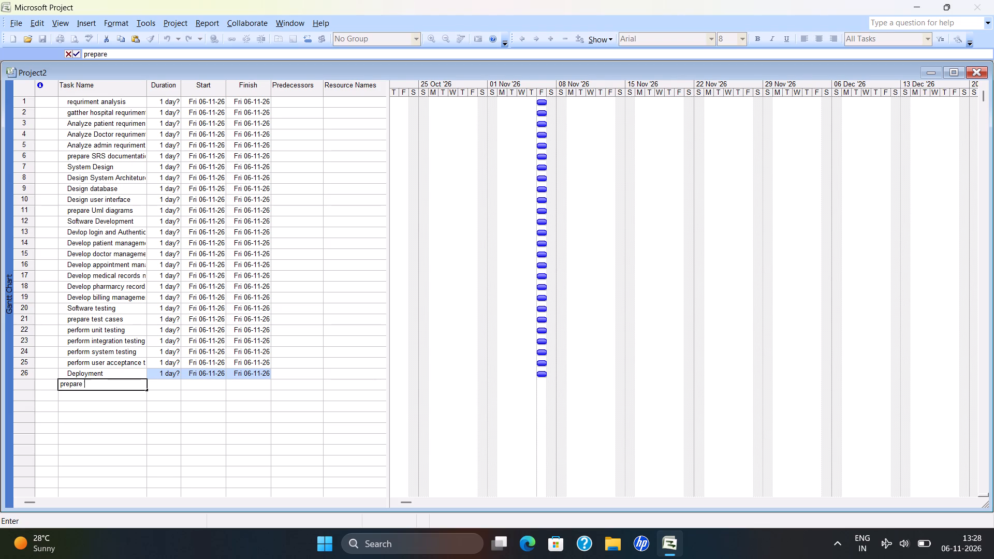
text(de)
text(plyu)
key(BackSpace)
key(BackSpace)
key(BackSpace)
text(lo)
key(y)
text(ment)
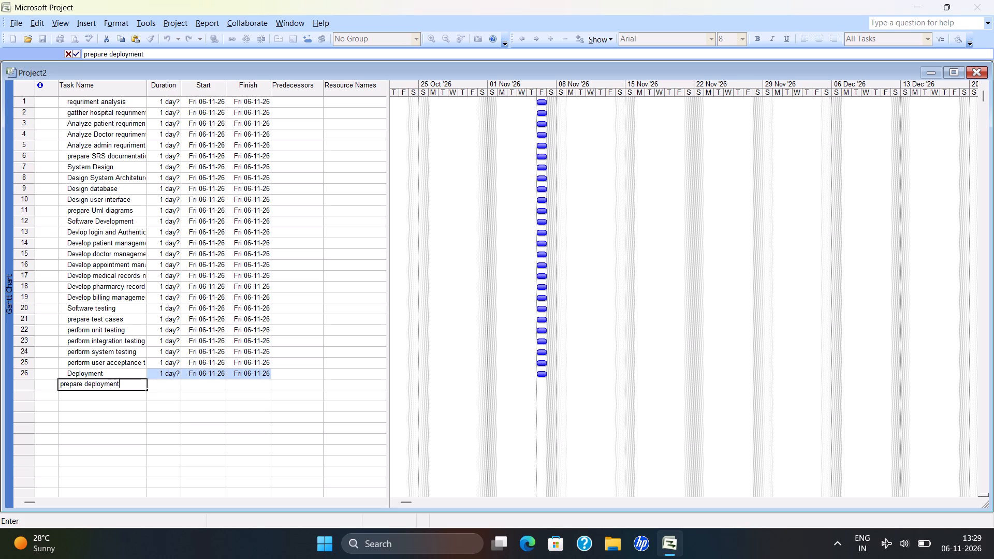
key(space)
text(env)
key(i)
text(rome)
text(nt)
key(space)
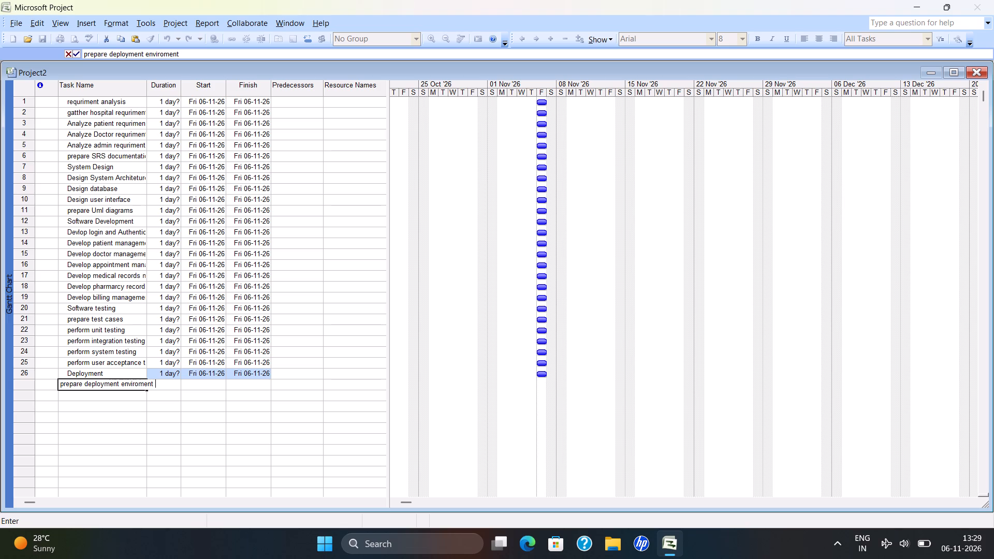
click(74, 396)
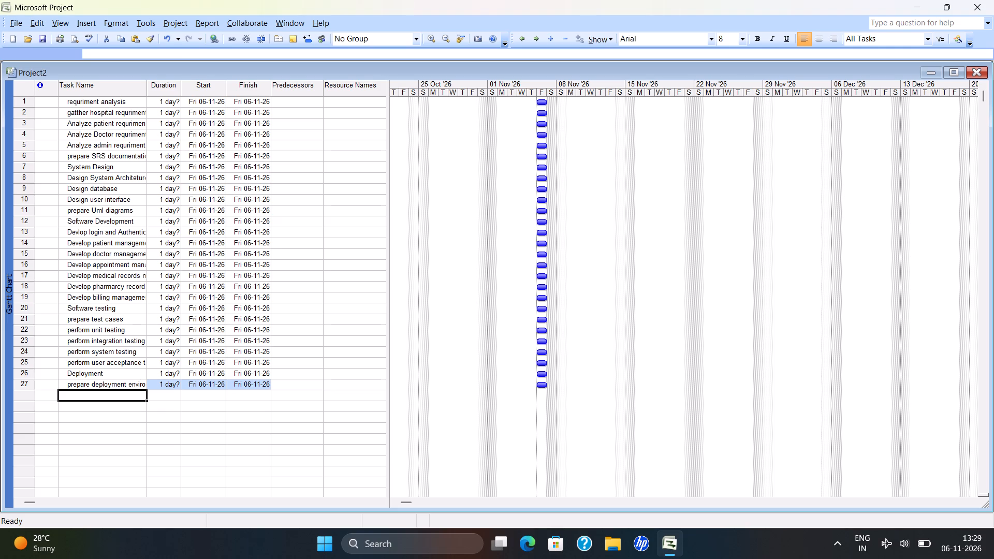
Add a twenty-eighth task named "install hosptical mangenment" below the prepare deployment enviroment task.
text(in)
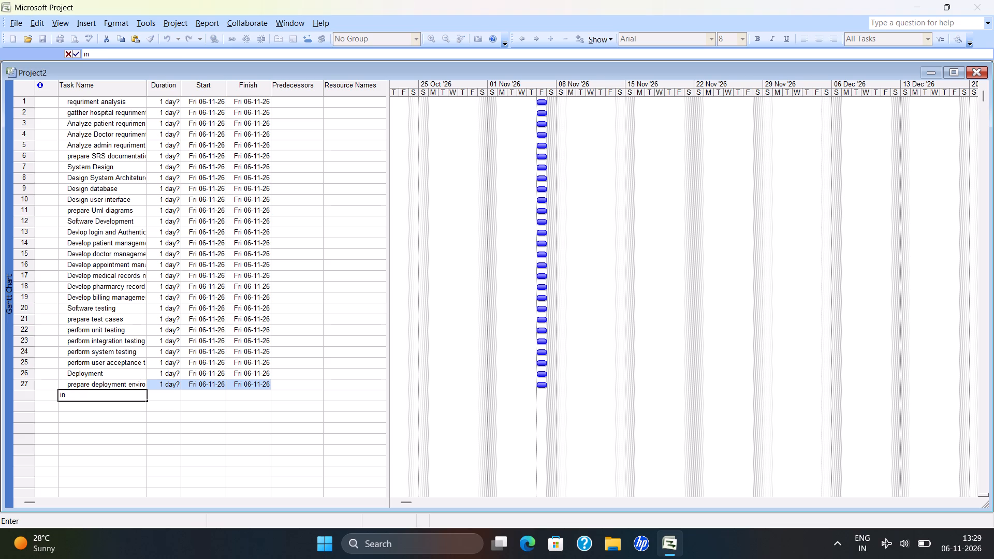
text(stall)
key(space)
text(ho)
text(st)
key(i)
key(BackSpace)
key(BackSpace)
text(ptov)
key(BackSpace)
key(BackSpace)
text(ica)
text(l man)
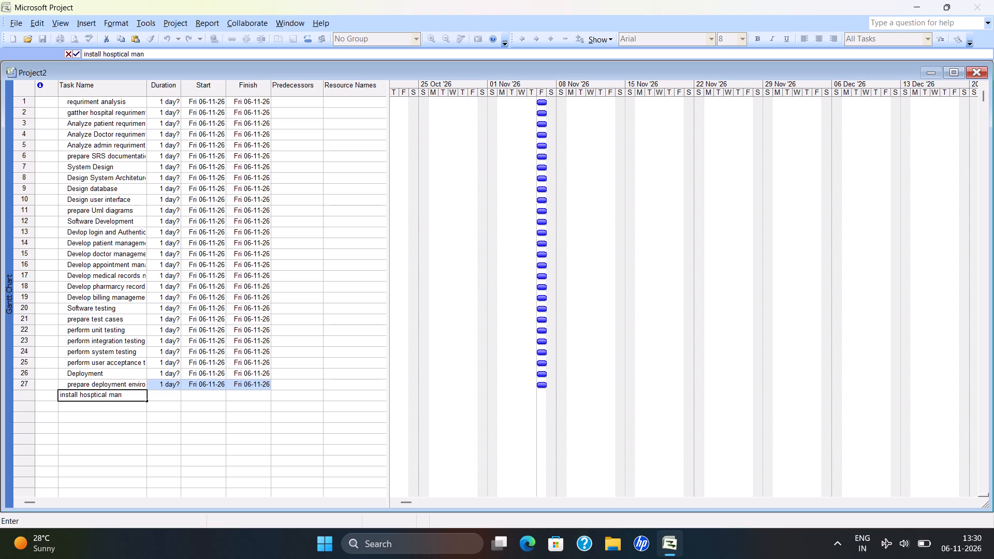
text(genment)
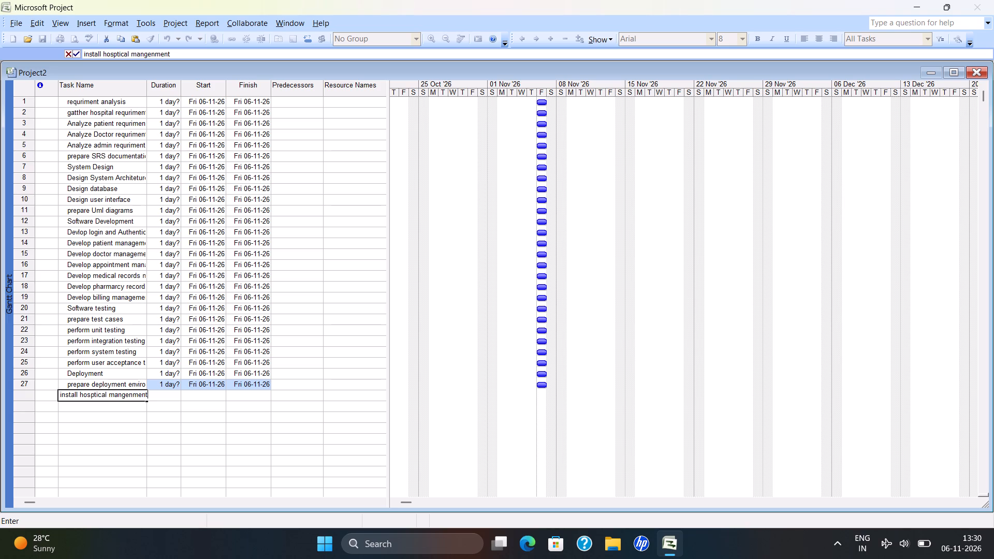
click(68, 407)
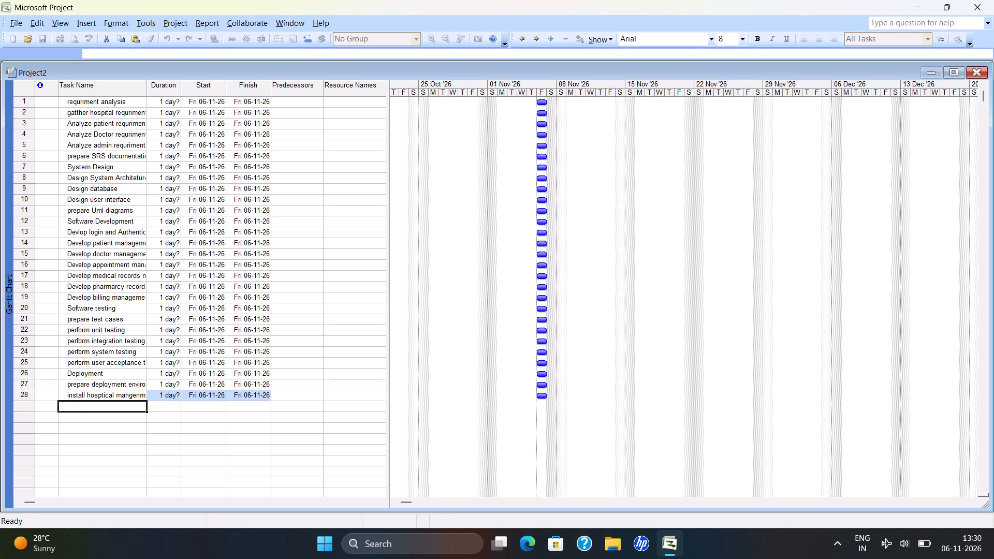
Add a twenty-ninth task named "migrate intial data" below the install hosptical mangenment task.
text(migrate)
key(space)
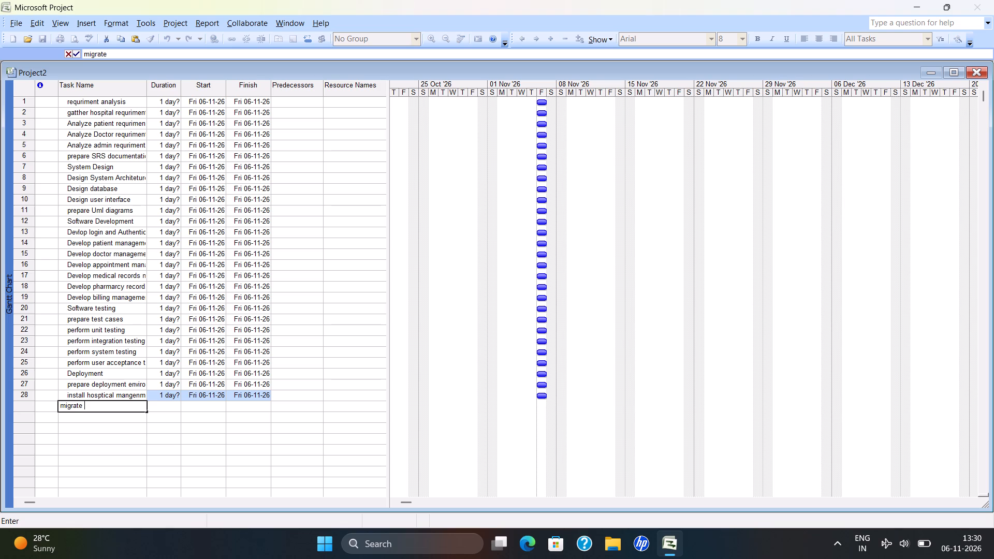
text(in)
key(t)
text(ia)
text(l data)
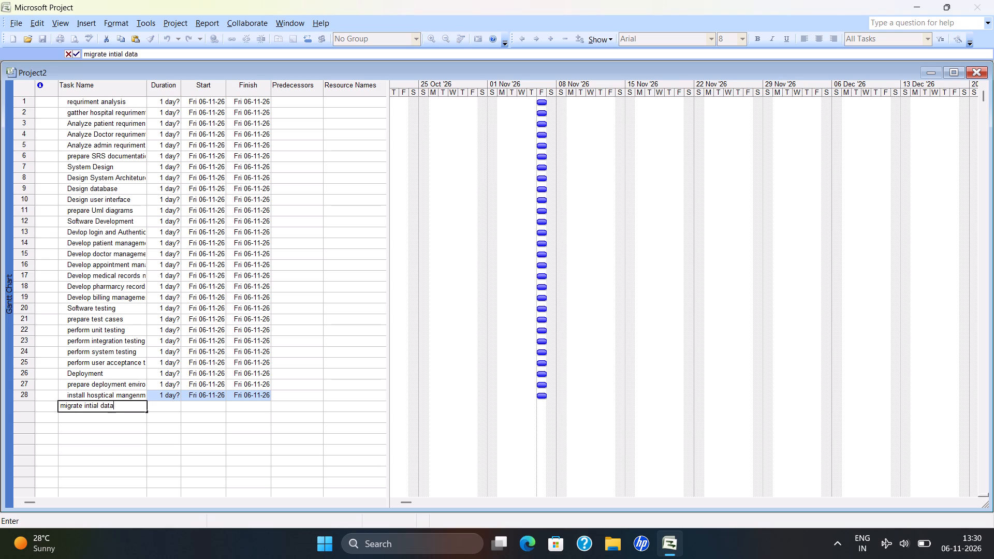
click(63, 417)
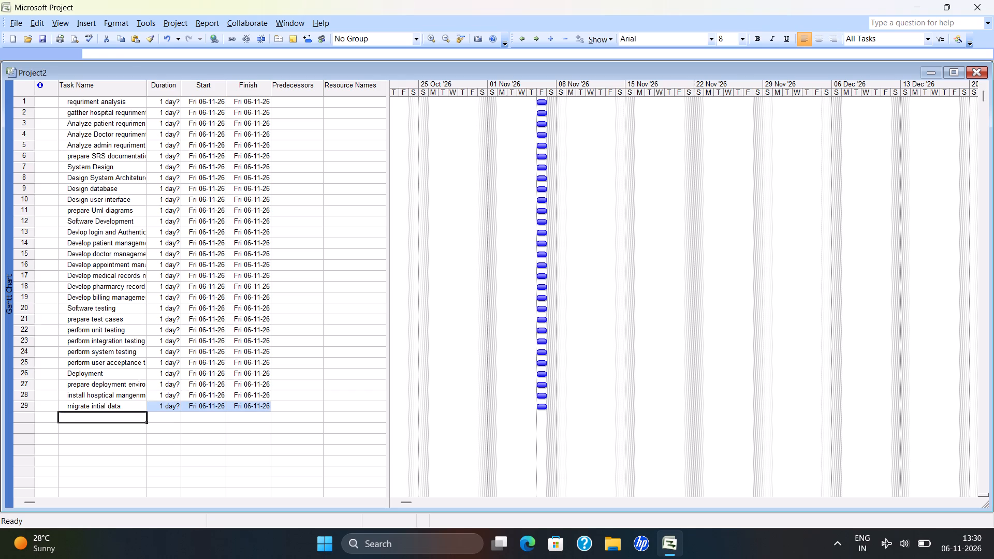
Add a thirtieth task named "train hosptical management" below the migrate intial data task.
text(tr)
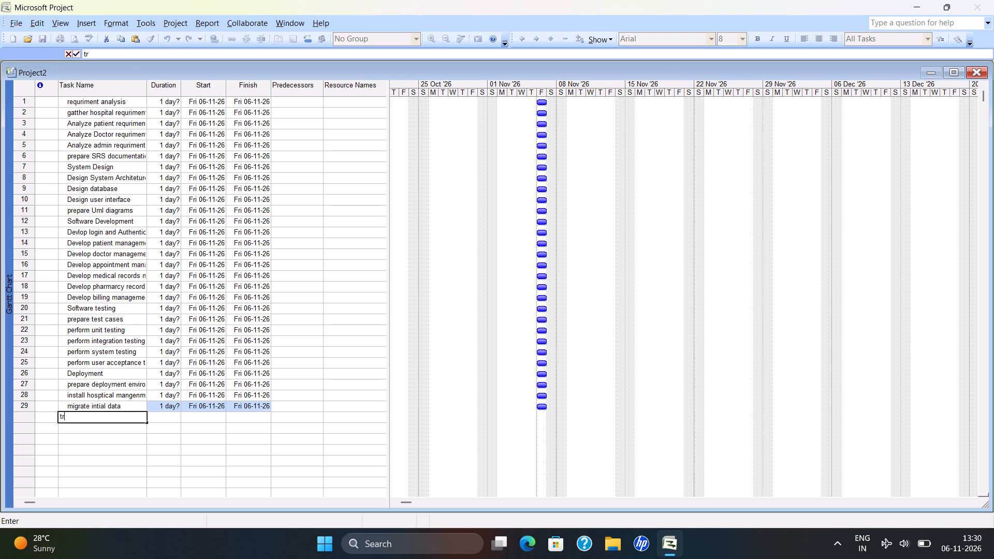
text(ain)
key(space)
text(ma)
key(n)
key(BackSpace)
key(BackSpace)
key(BackSpace)
key(h)
text(os)
key(p)
text(tical)
key(space)
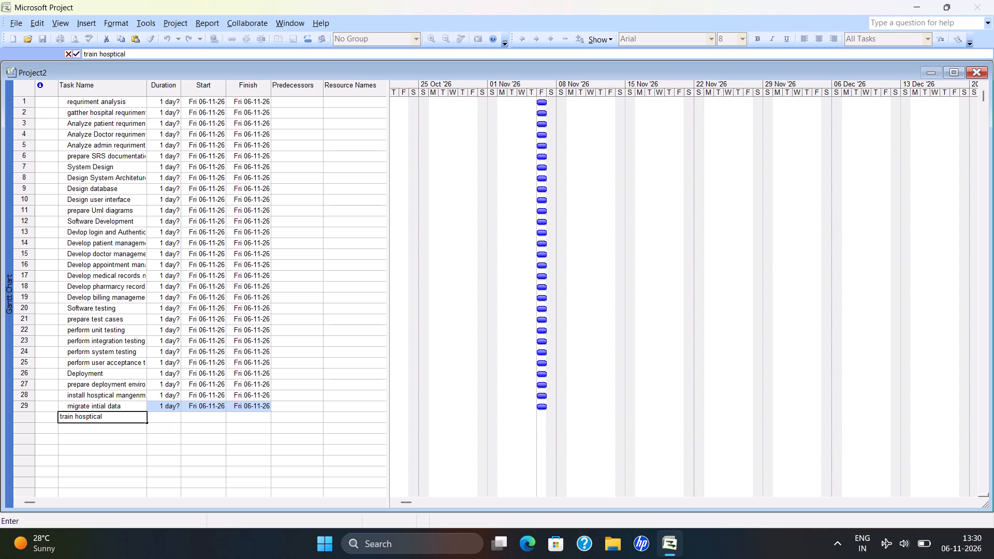
text(man)
text(agement)
click(69, 428)
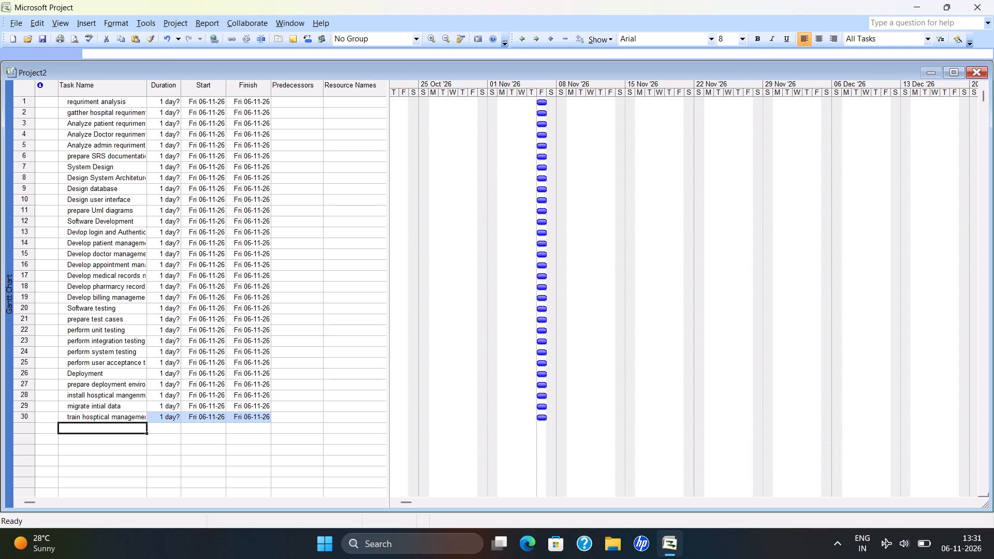
Add a thirty-first task named "project Closure" below the train hosptical management task.
text(project)
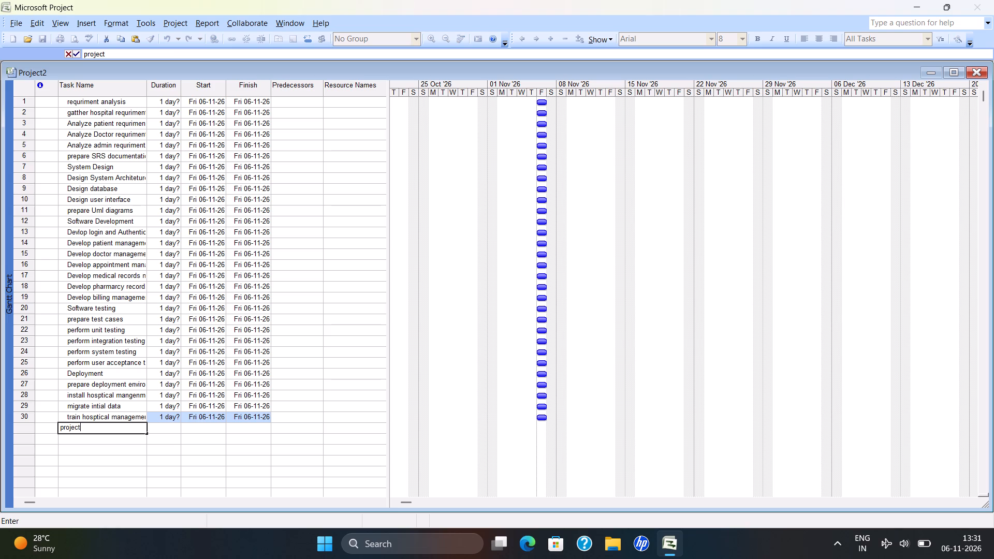
key(space)
text(Clo)
text(sure)
click(85, 437)
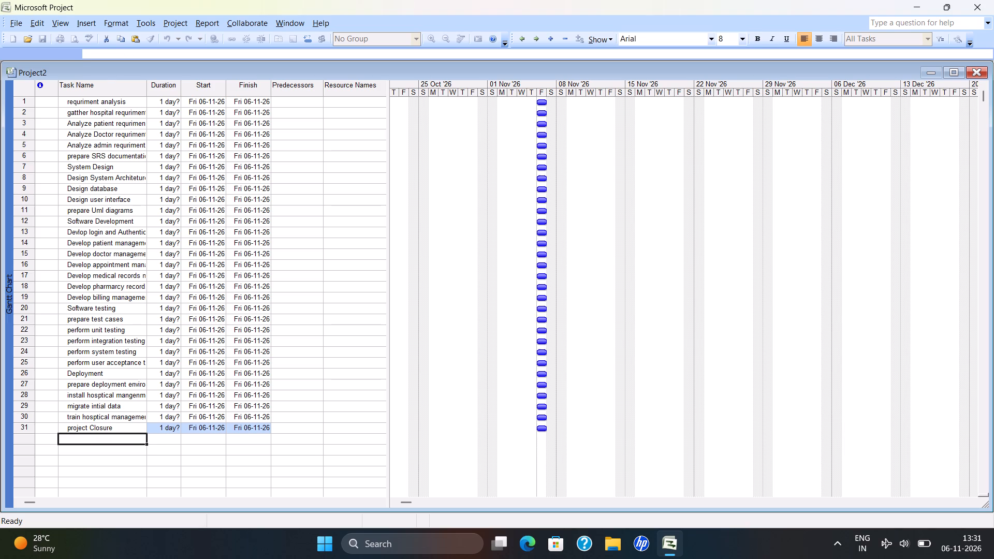
Add a thirty-second task named "prepare project documentation" below the project Closure task.
key(p)
text(tre)
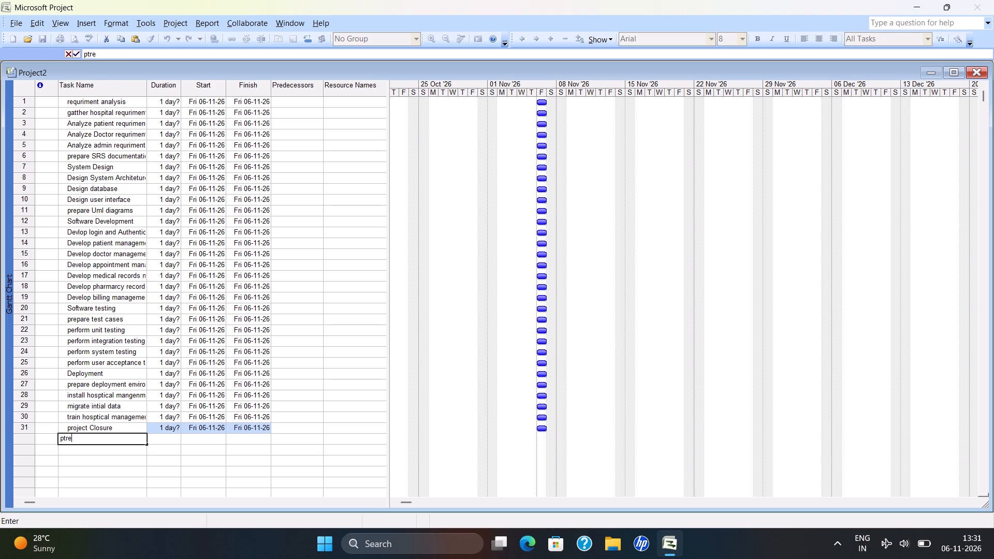
key(BackSpace)
key(BackSpace)
key(BackSpace)
text(repare)
key(space)
text(projectb)
key(BackSpace)
key(space)
text(do)
text(cu)
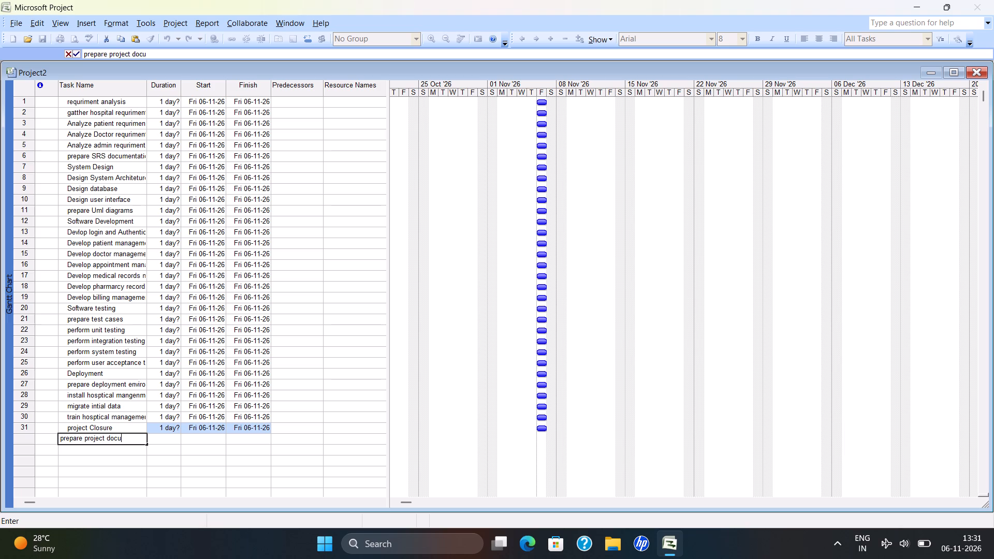
text(,menta)
key(BackSpace)
key(BackSpace)
key(BackSpace)
key(BackSpace)
key(BackSpace)
key(BackSpace)
text(menta)
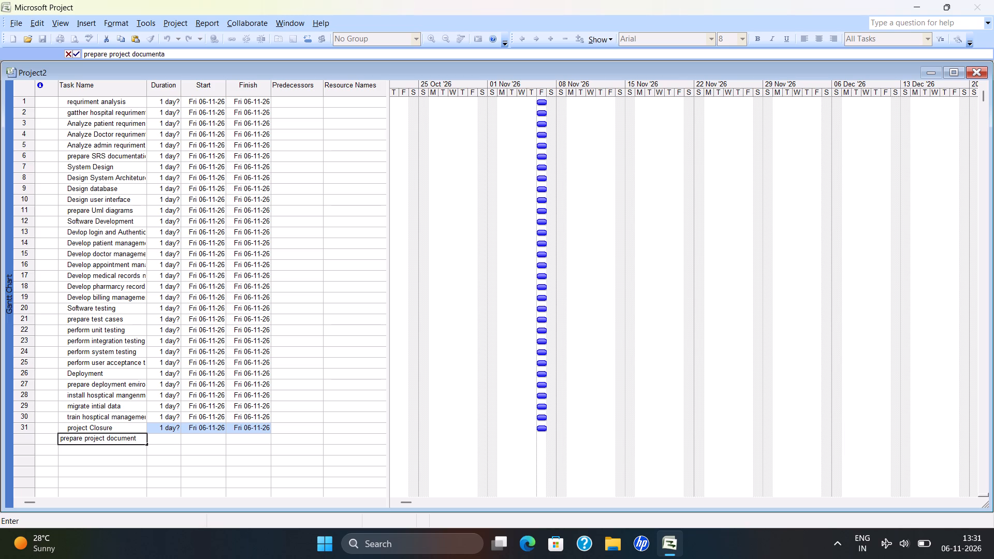
text(tion)
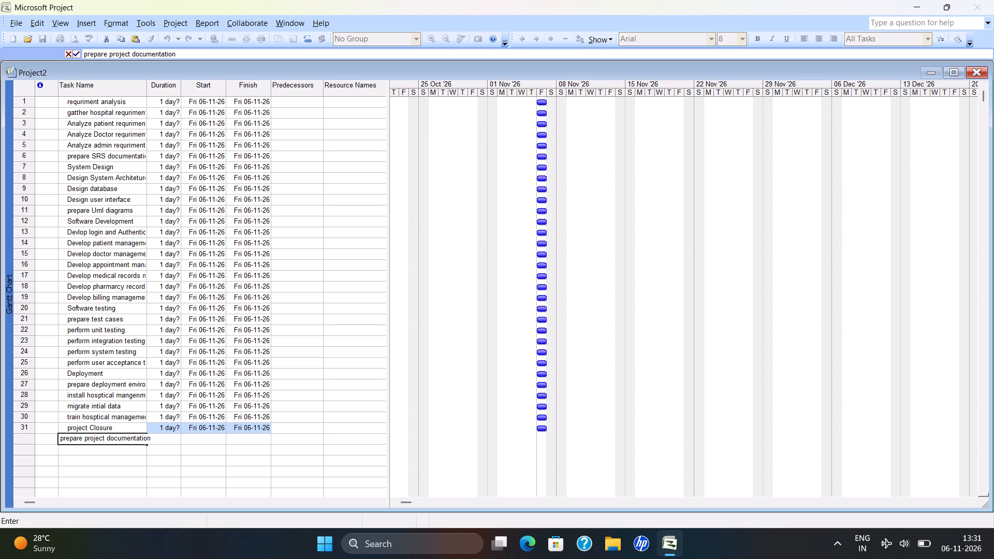
click(79, 449)
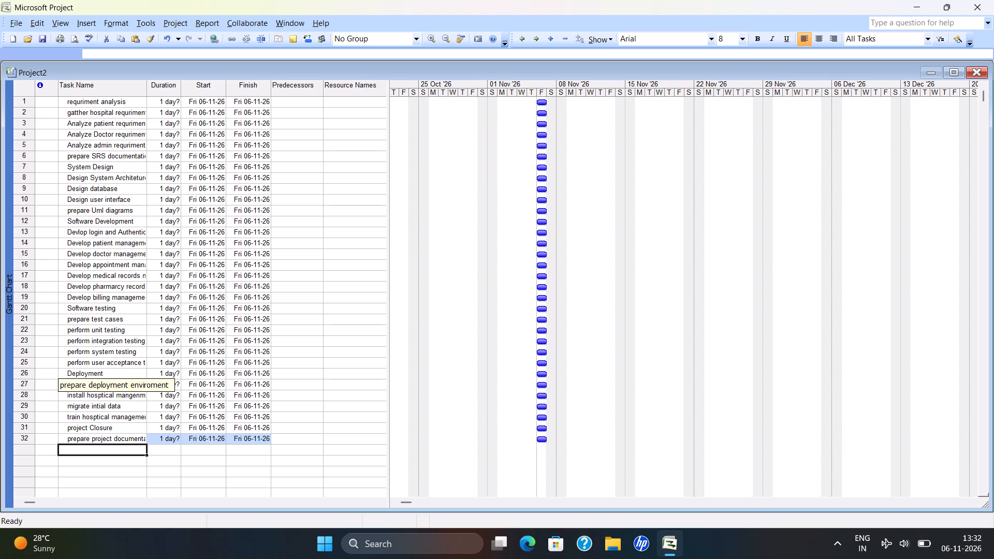
Add a thirty-third task named "obtain client approval" below the prepare project documentation task.
text(ob)
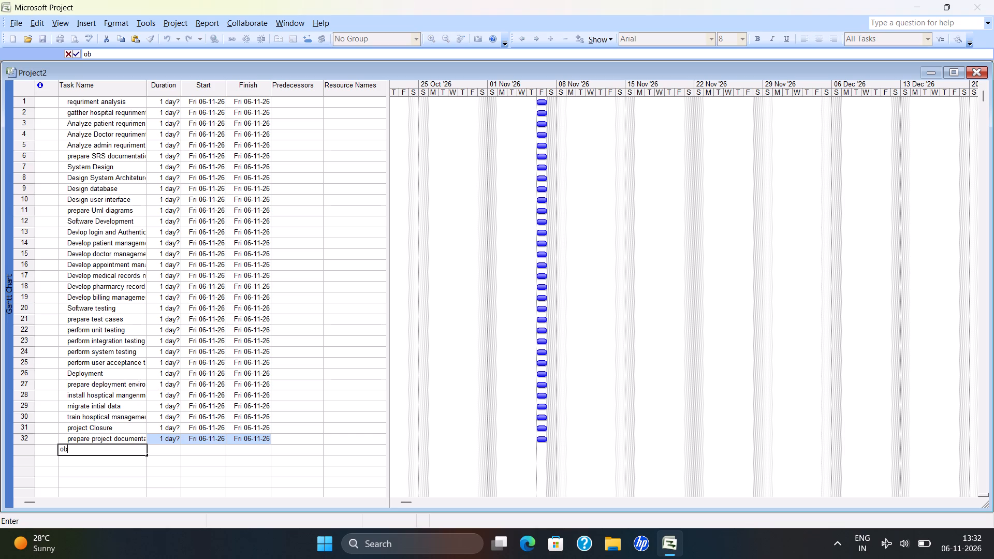
text(ta)
text(in)
key(space)
text(client)
key(space)
text(app)
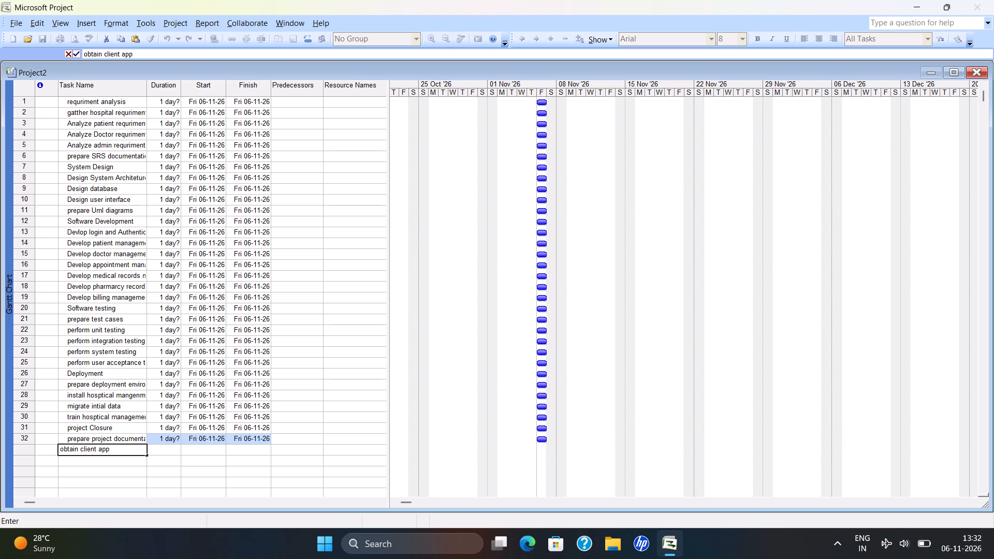
key(r)
text(oval)
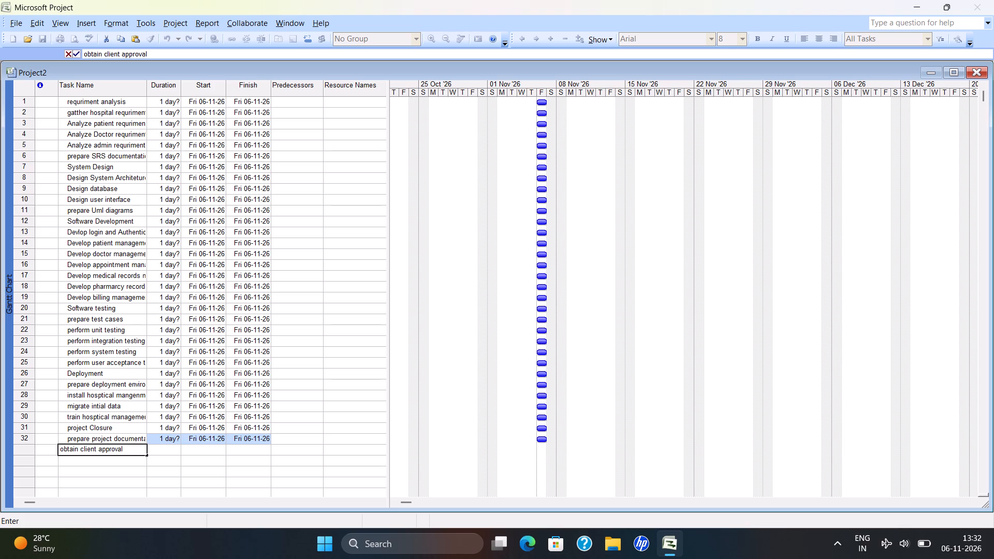
click(81, 462)
Add a thirty-fourth task named "final project review" below the obtain client approval task.
text(final)
key(space)
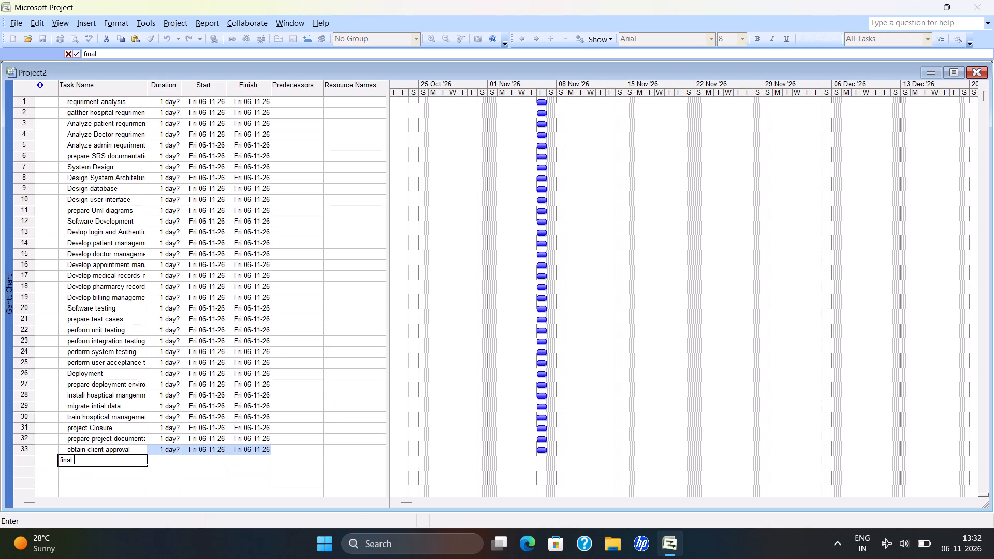
text(project)
key(space)
text(revie)
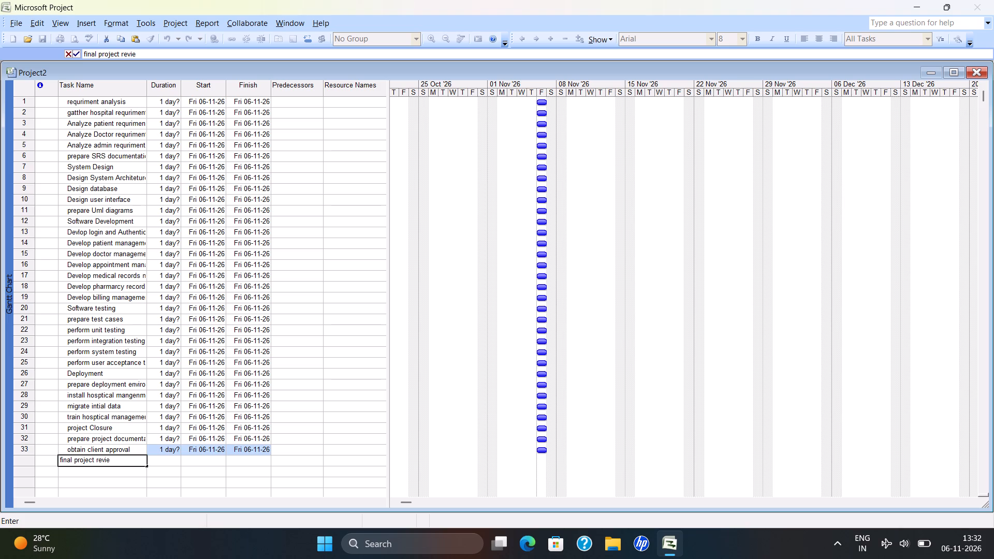
key(w)
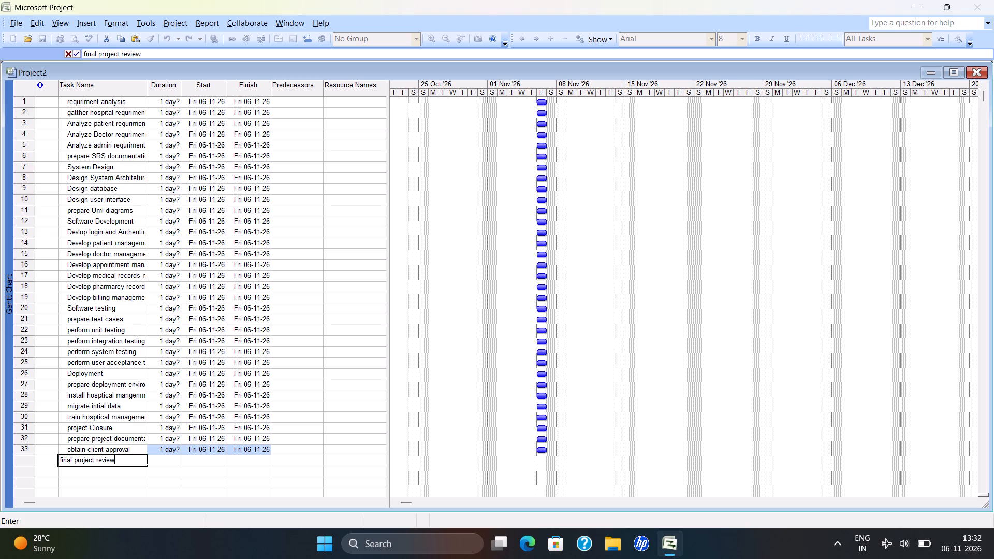
click(106, 470)
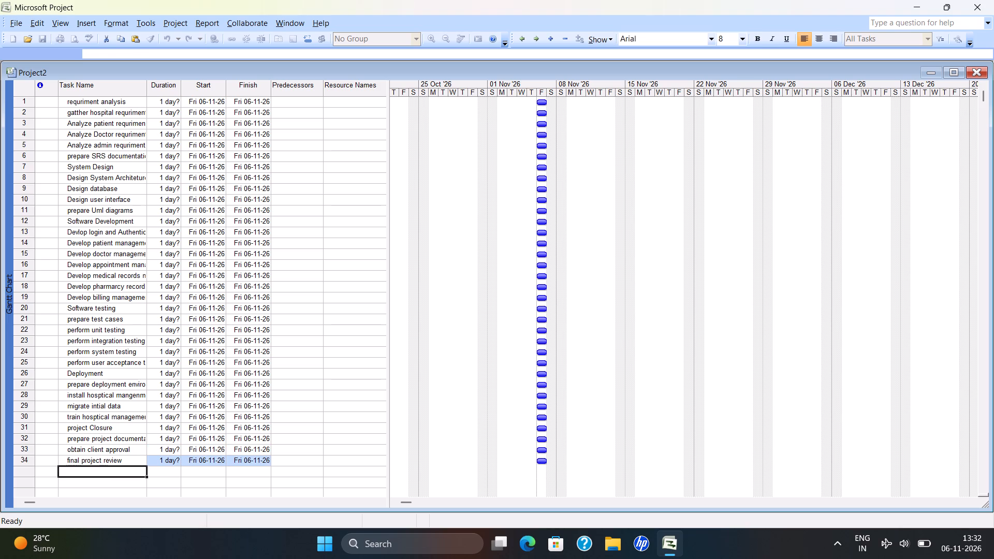
Add a thirty-fifth task named "project handover" below the final project review task.
text(pr)
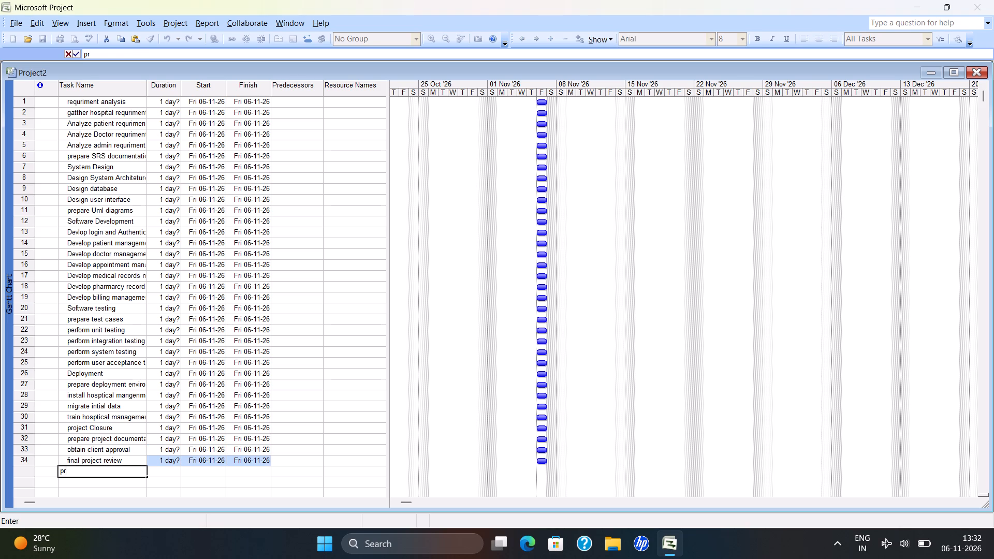
key(o)
text(ject)
key(space)
text(han)
text(dover)
click(118, 487)
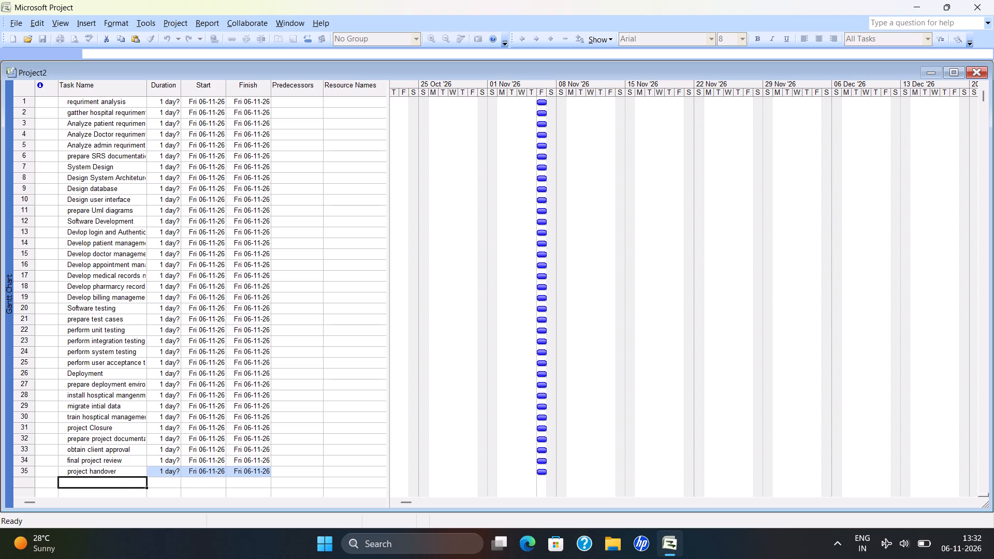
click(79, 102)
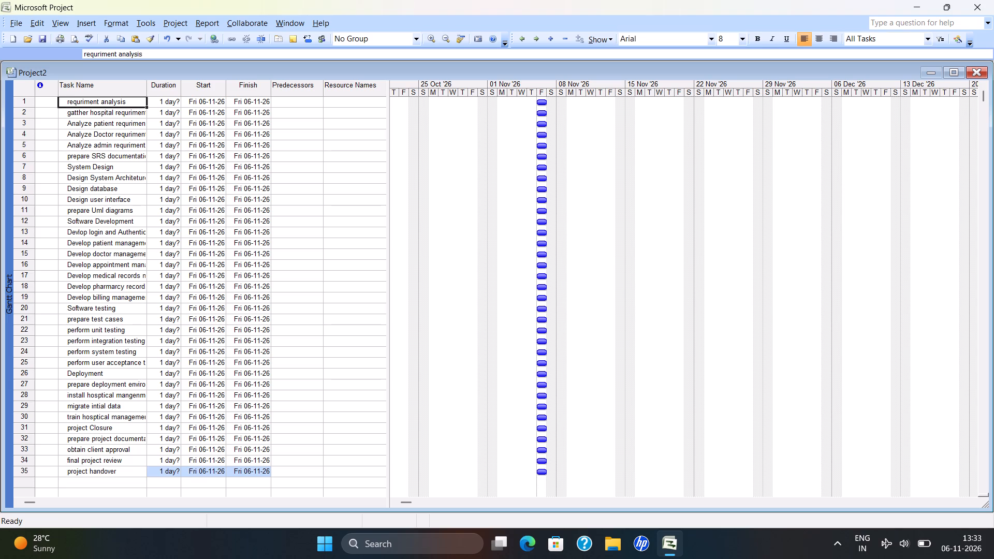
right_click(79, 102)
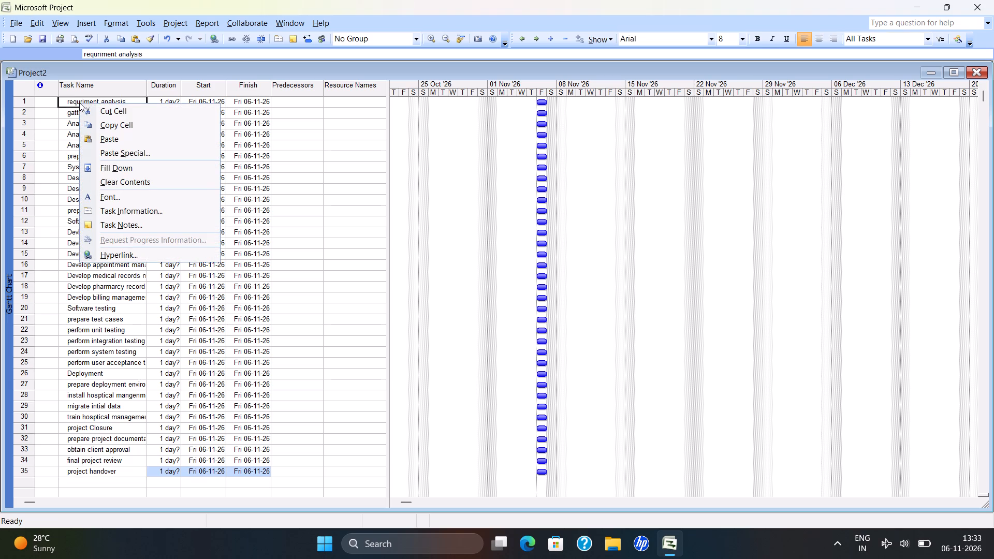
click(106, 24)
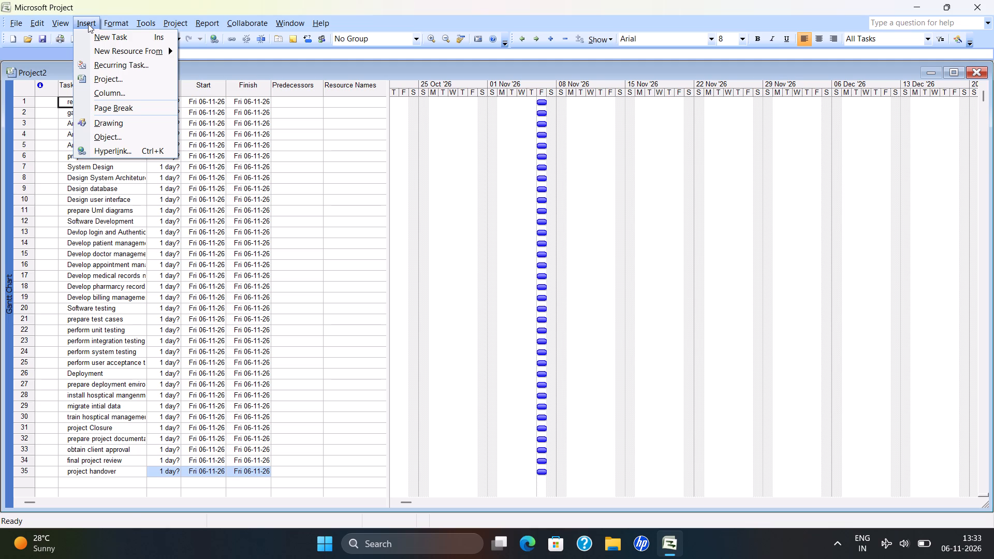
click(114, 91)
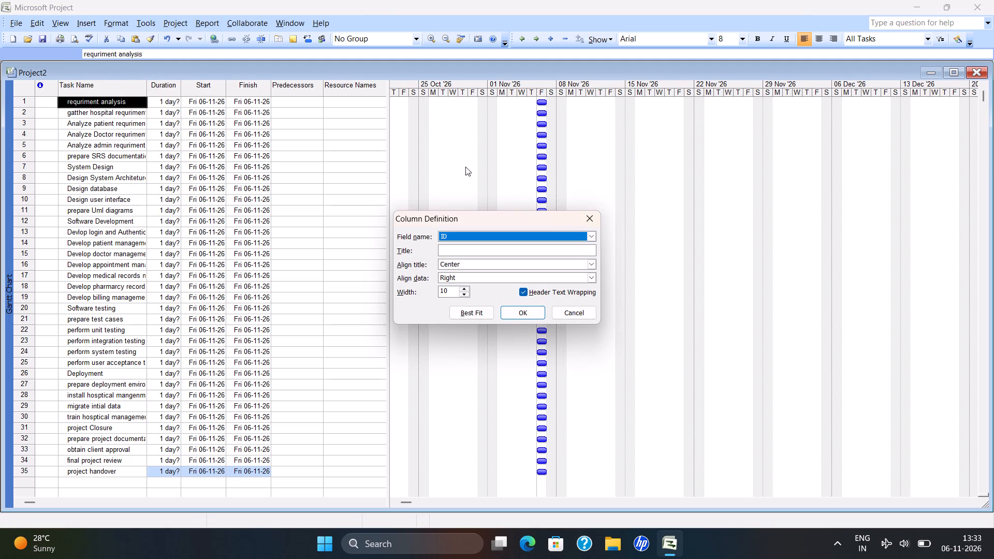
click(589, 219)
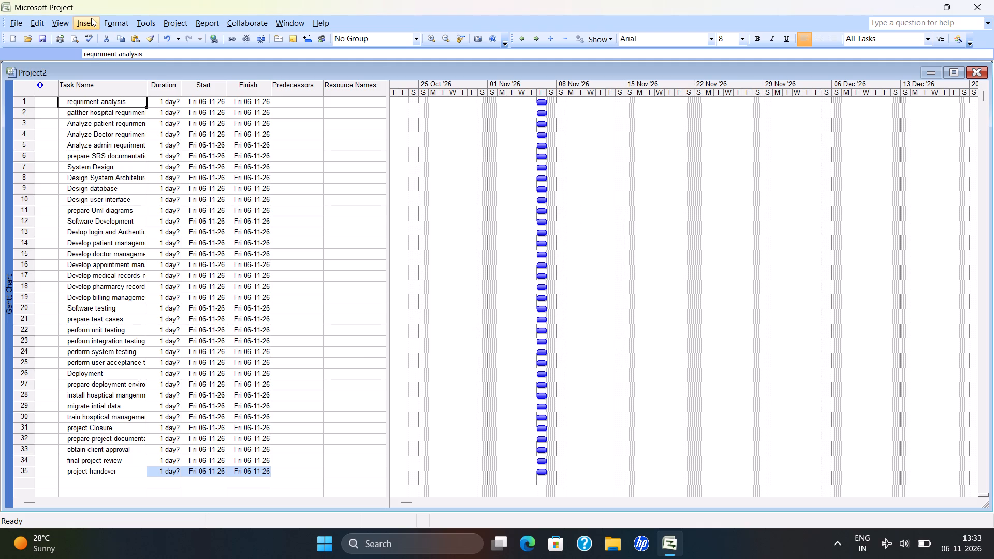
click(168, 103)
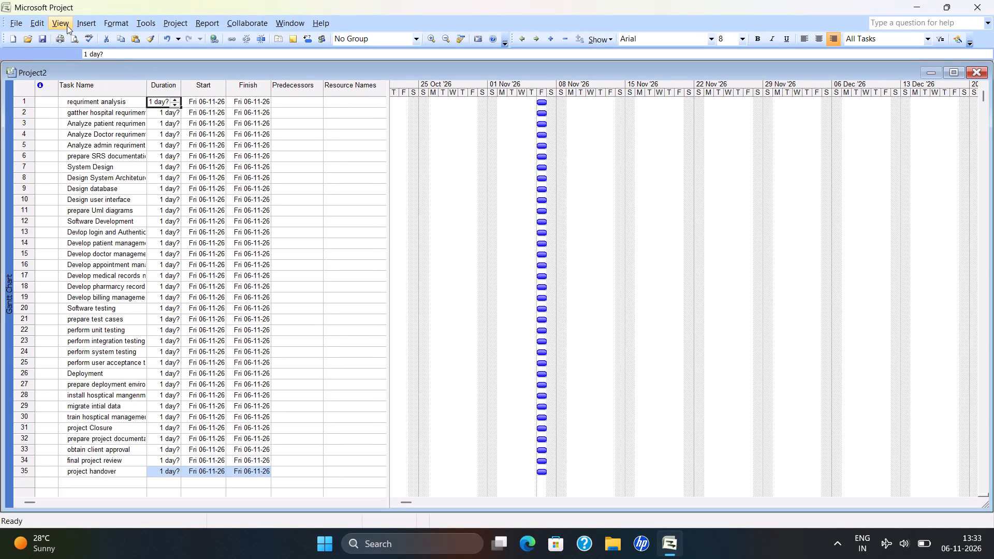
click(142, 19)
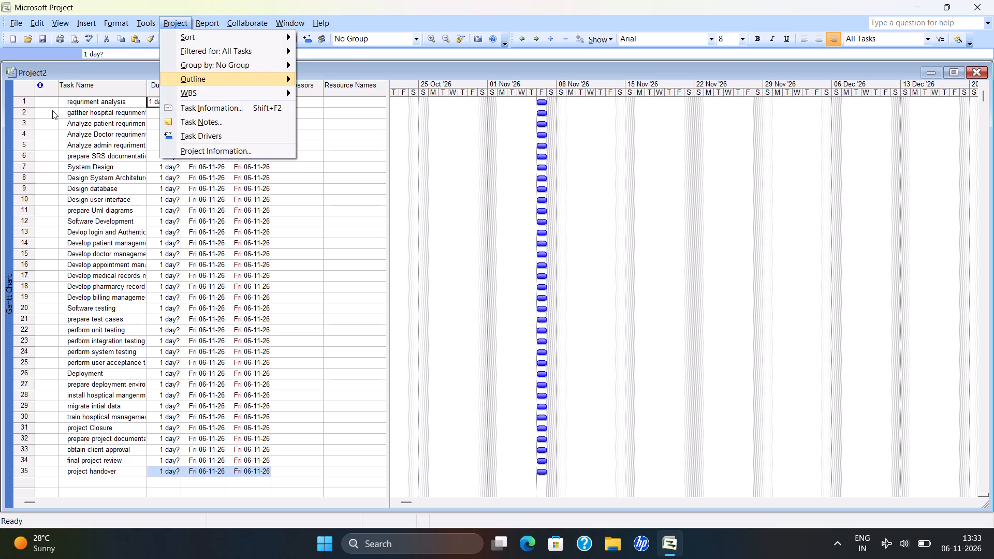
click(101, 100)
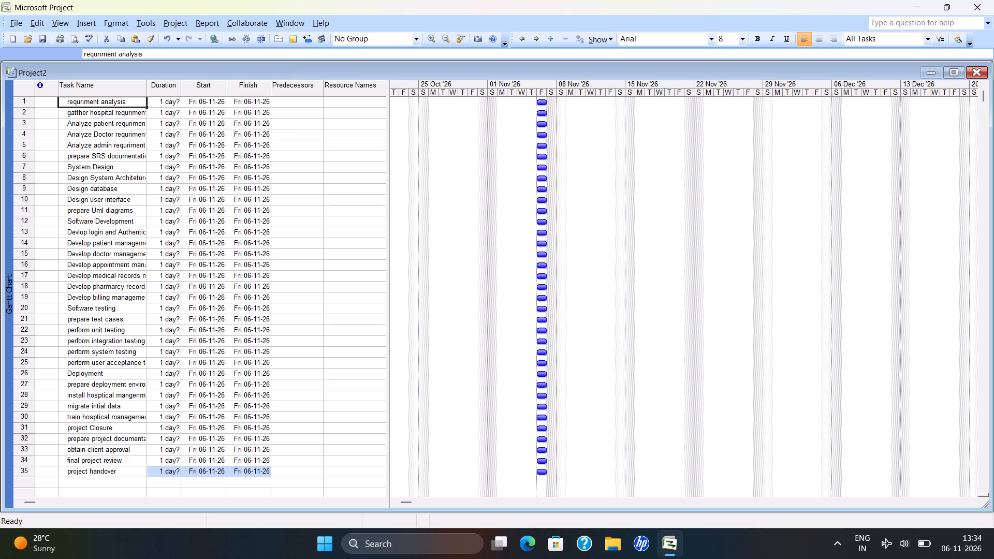
Insert a hyperlink with the address "Ums" on the requriment analysis task.
click(42, 102)
right_click(42, 102)
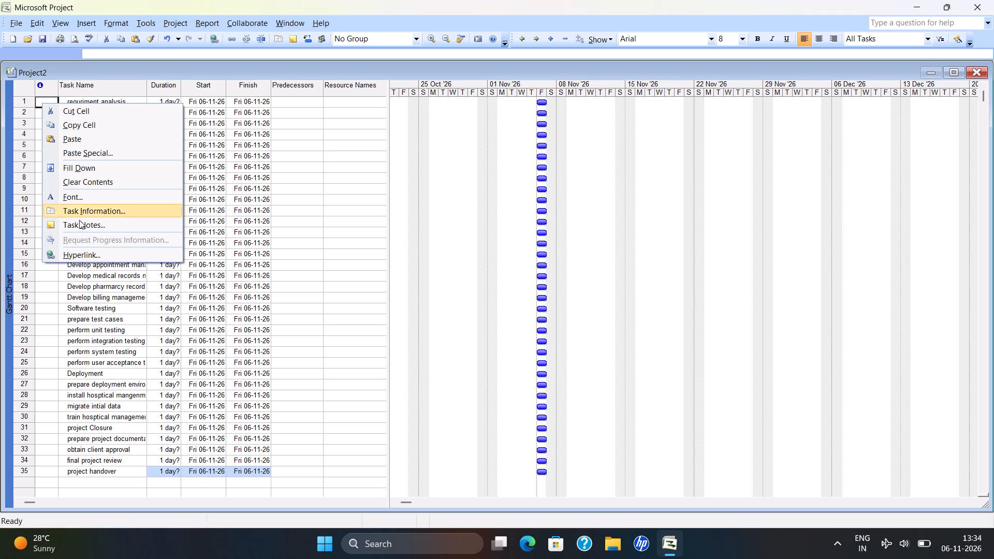
click(84, 256)
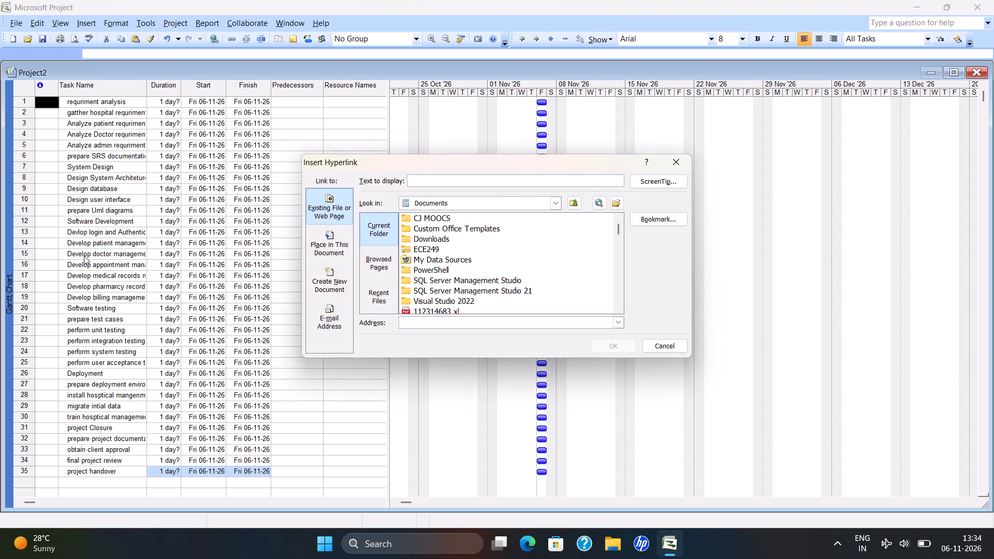
click(447, 323)
text(Un)
key(BackSpace)
text(ms)
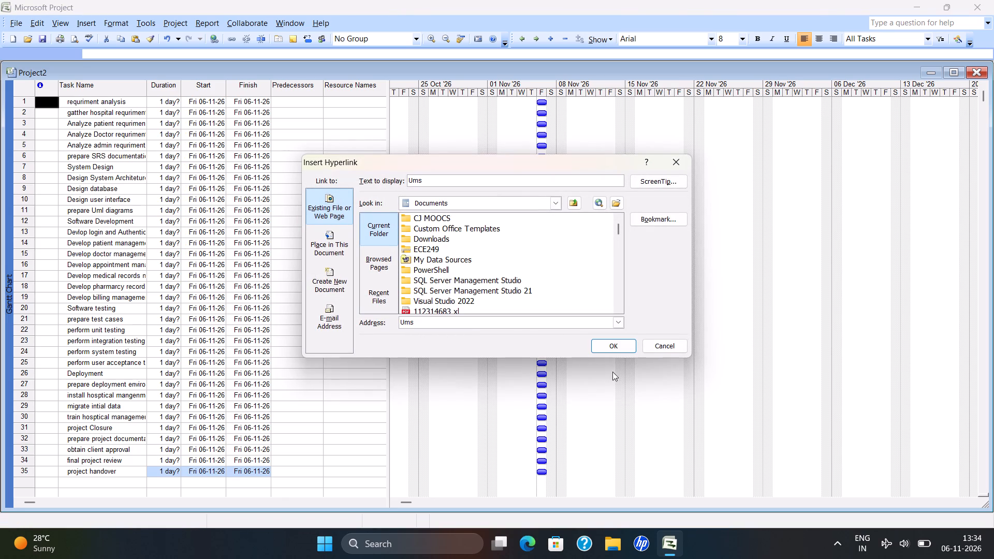
click(616, 343)
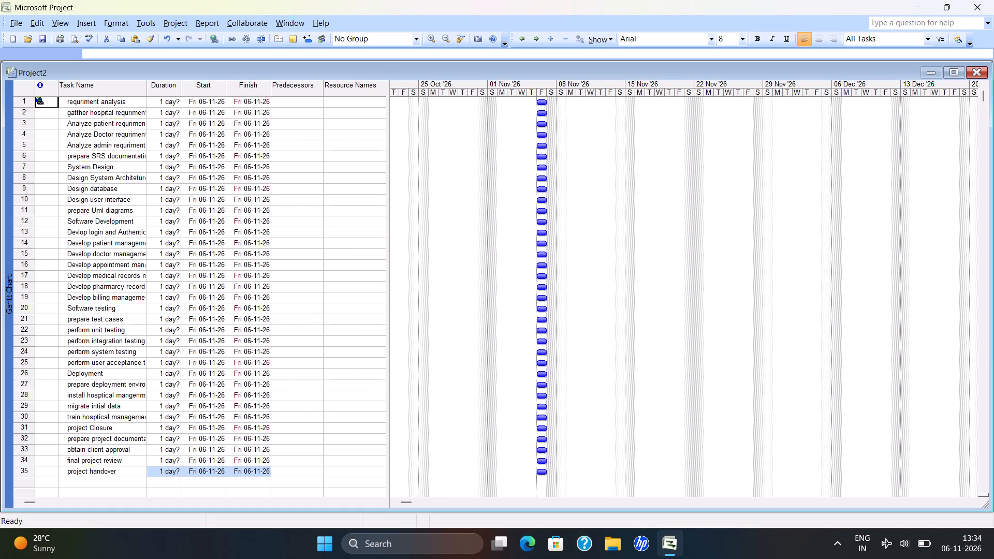
Insert a hyperlink with the address "ums" on the System Design task.
click(52, 168)
right_click(52, 168)
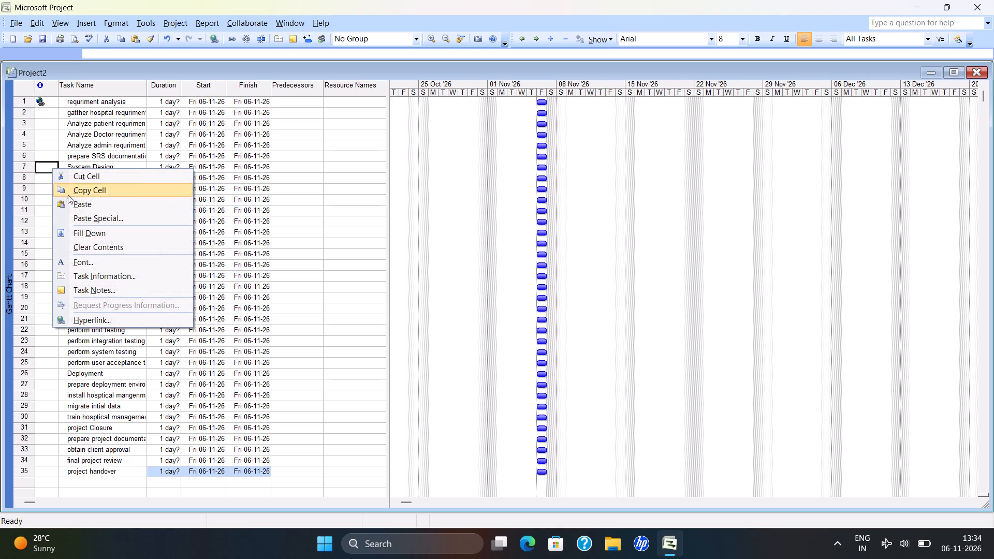
click(87, 316)
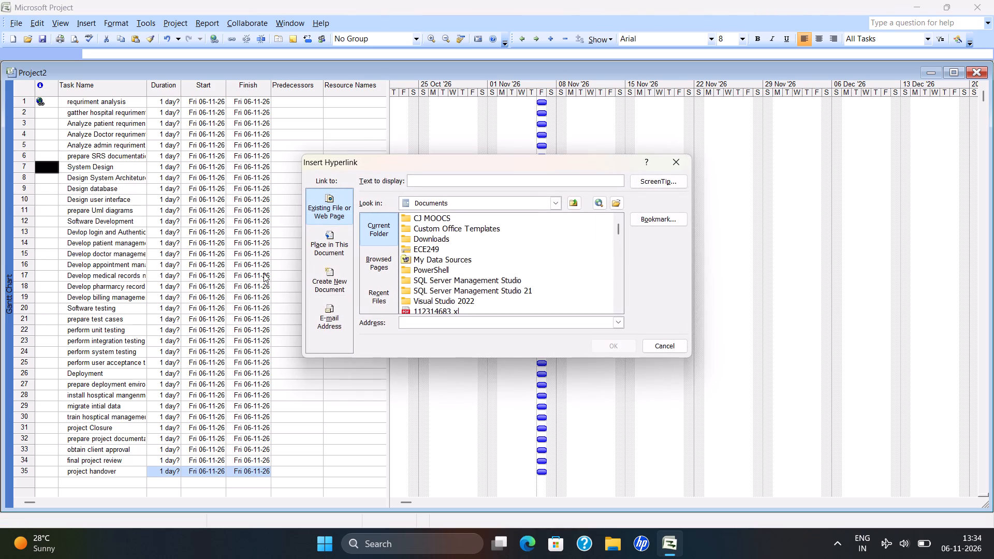
click(418, 322)
text(ums)
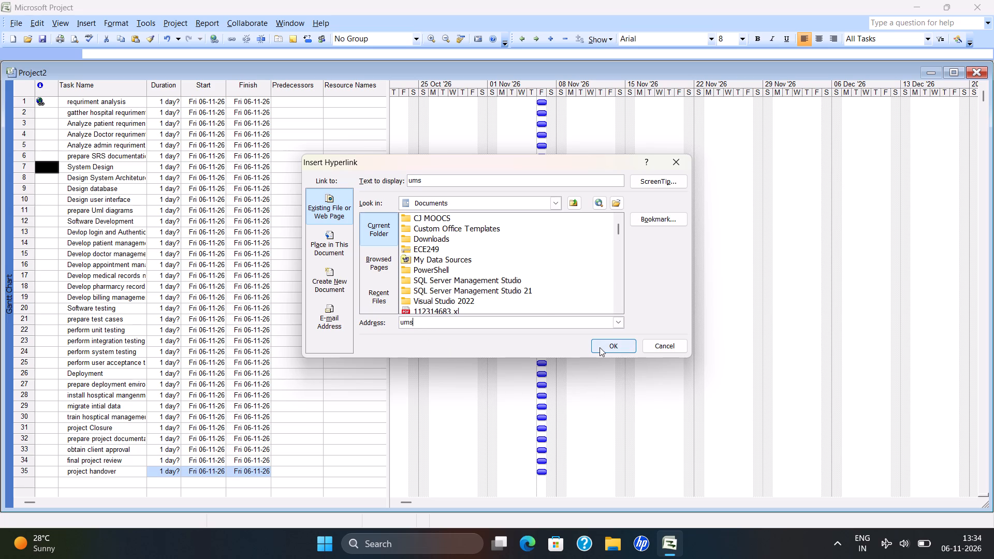
click(600, 347)
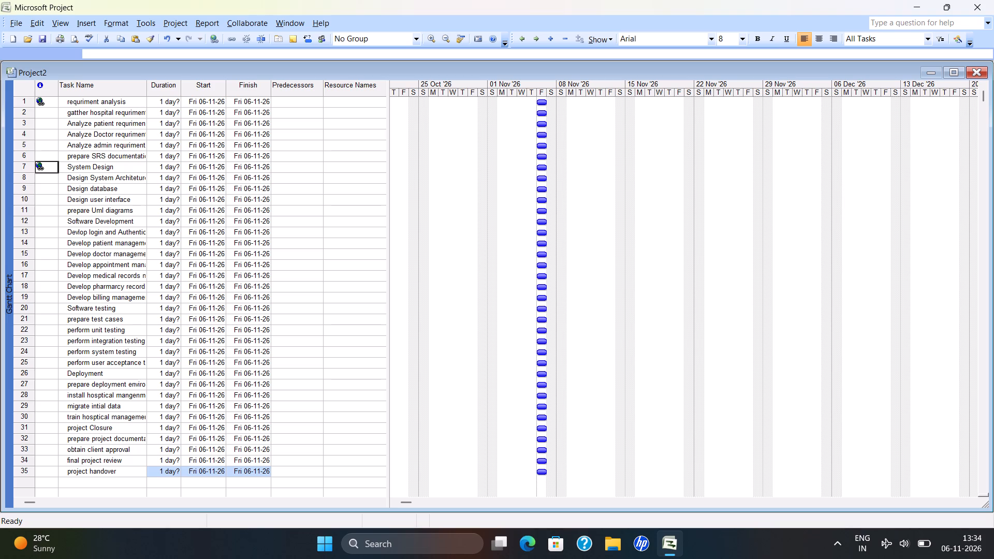
Insert a hyperlink with the address "ums" on the Software Development task.
click(46, 220)
right_click(46, 220)
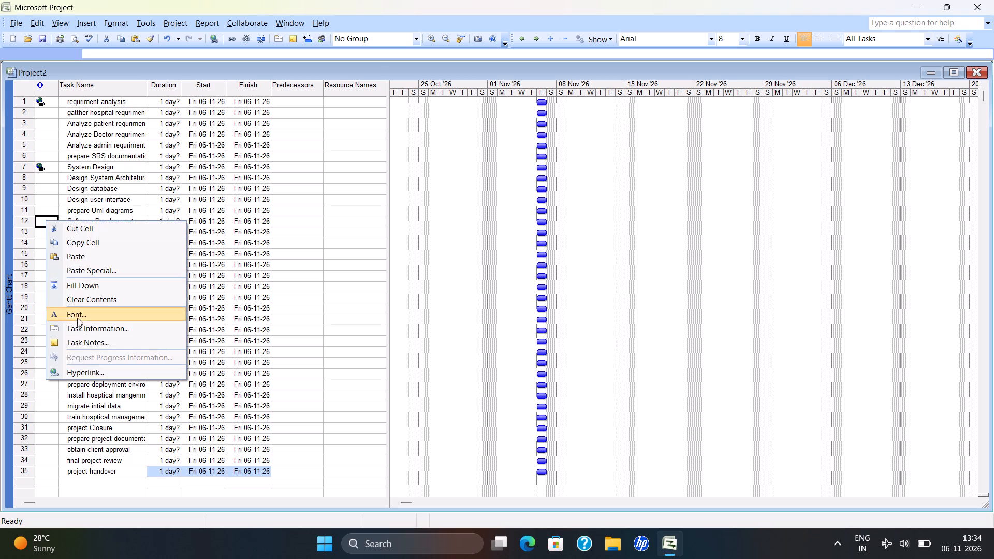
click(94, 370)
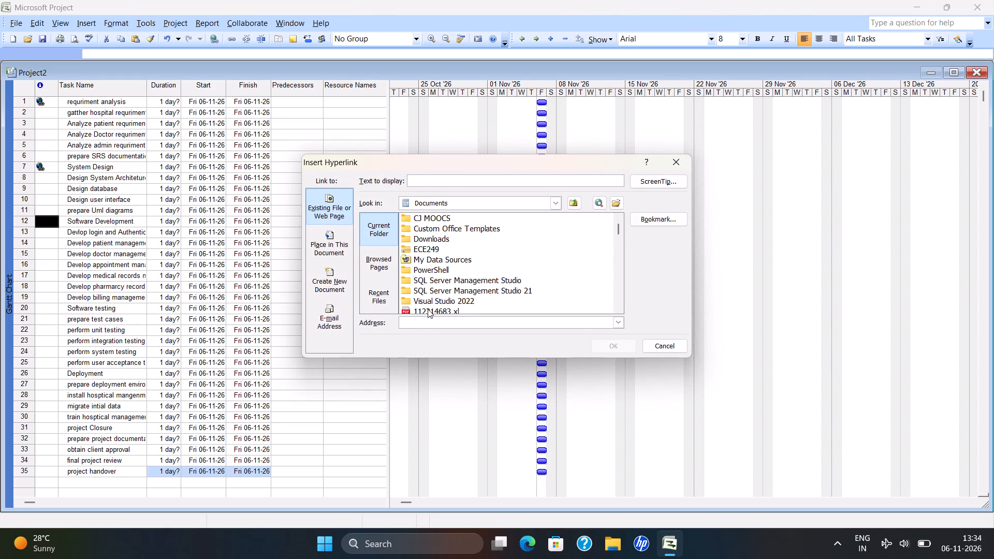
text(ums)
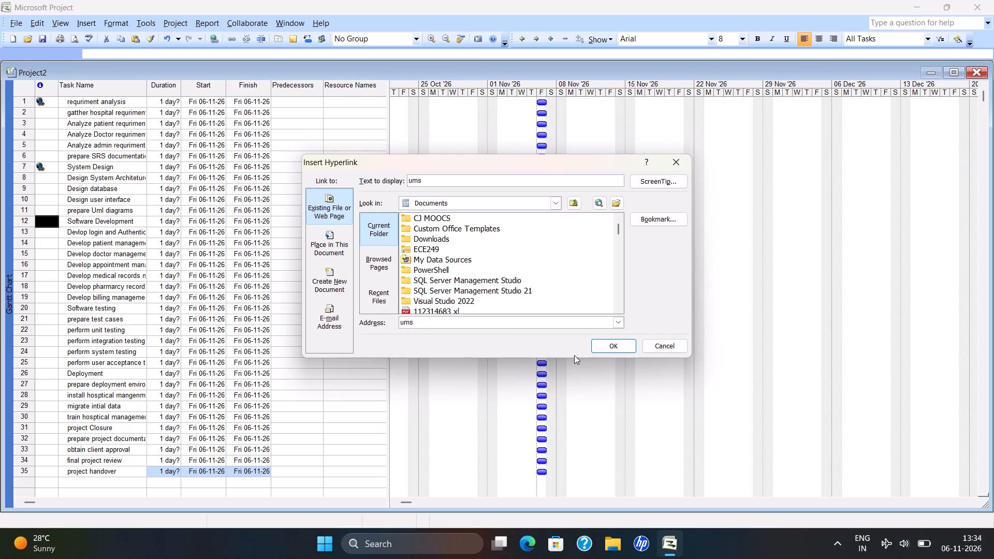
click(603, 350)
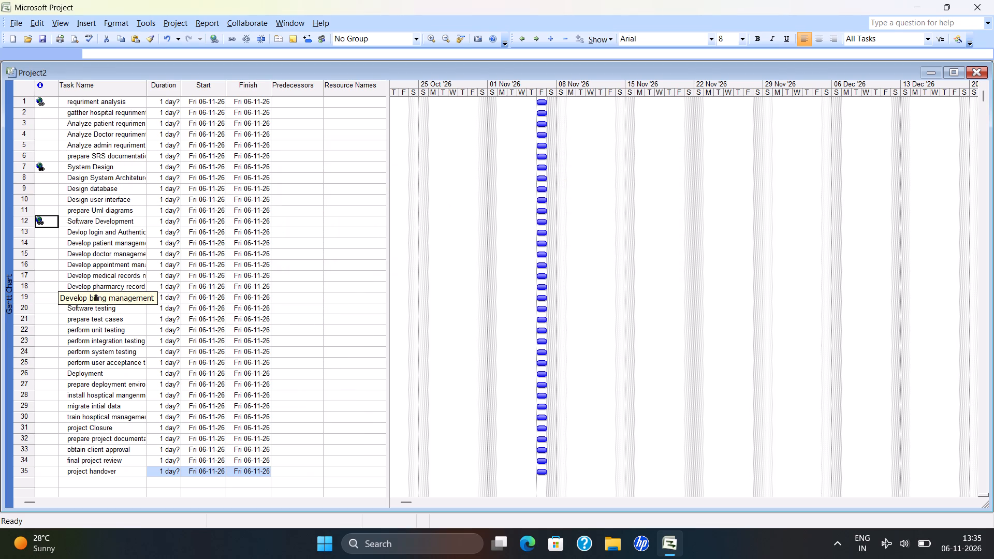
Insert a hyperlink with the address "ums" on the Software testing task.
click(50, 309)
right_click(50, 309)
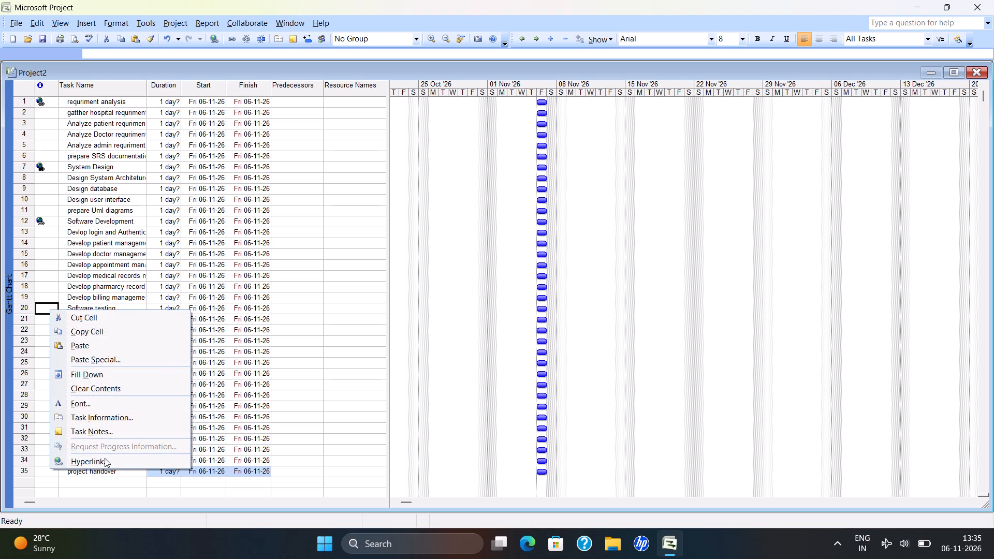
click(105, 463)
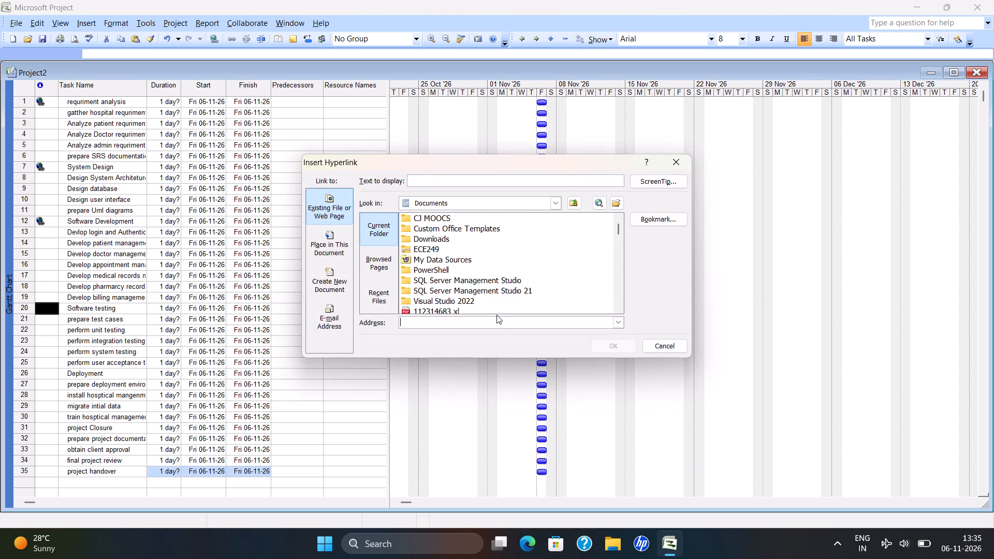
text(ums)
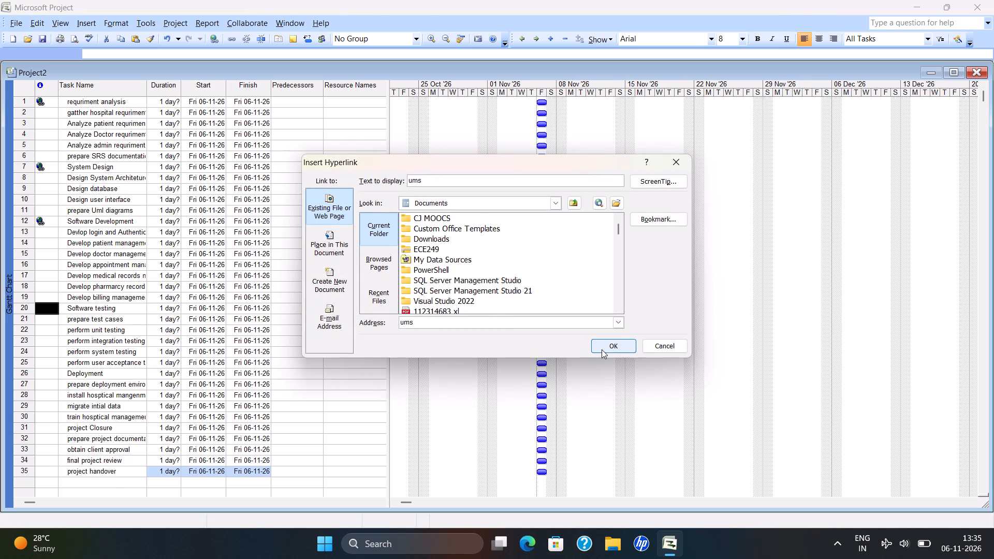
click(607, 351)
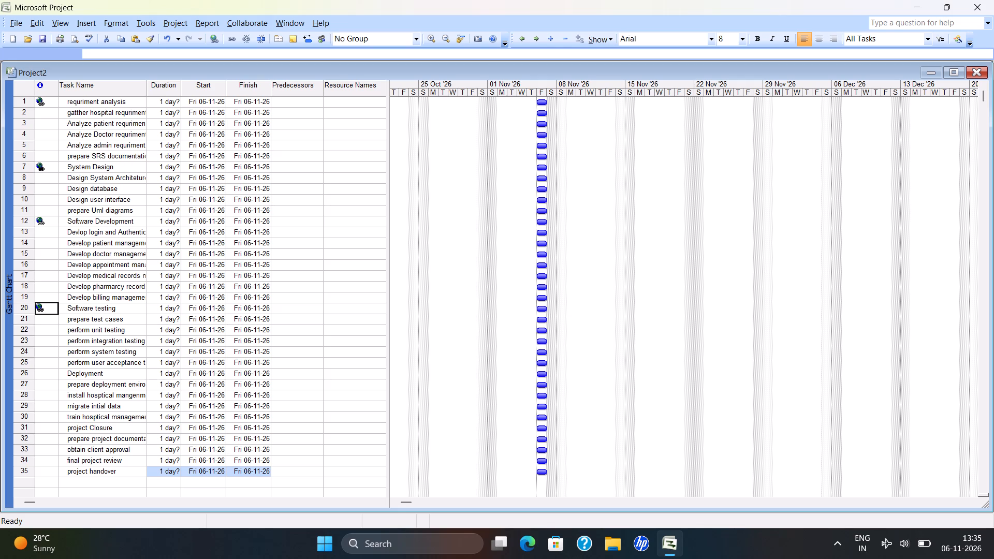
Insert a hyperlink with the address "ums" on the Deployment task.
click(45, 372)
right_click(45, 372)
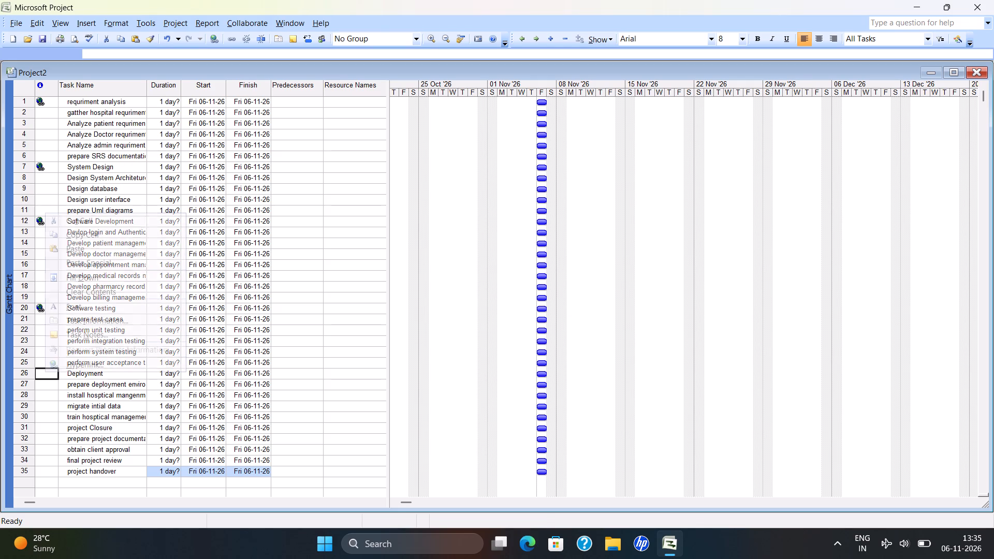
click(65, 360)
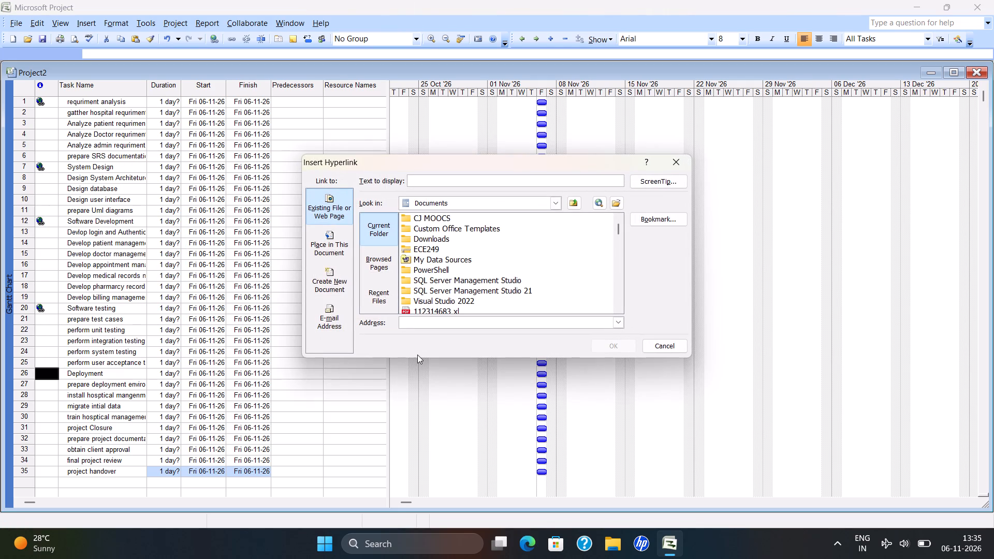
text(ums)
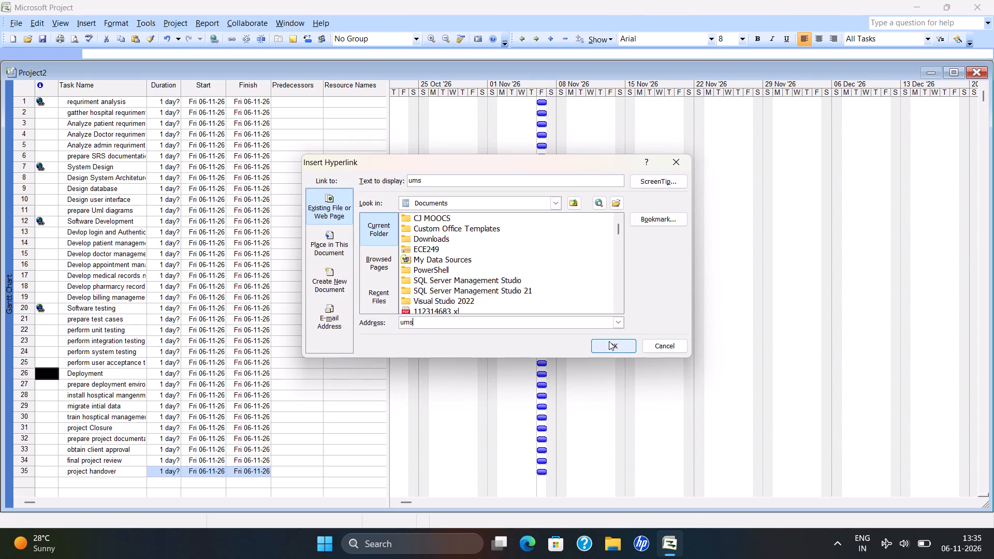
click(612, 341)
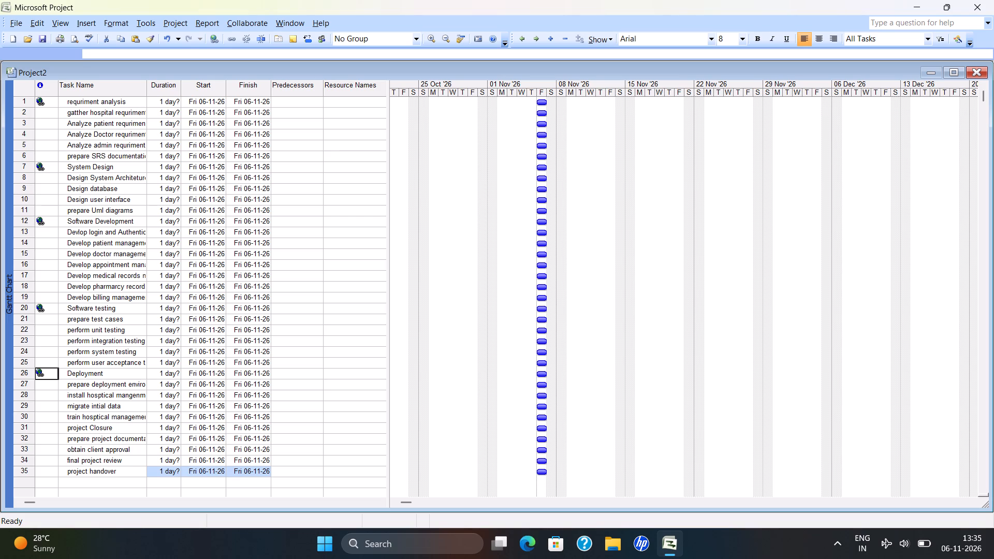
Insert a hyperlink with the address "ums" on the project Closure task.
click(47, 425)
right_click(47, 425)
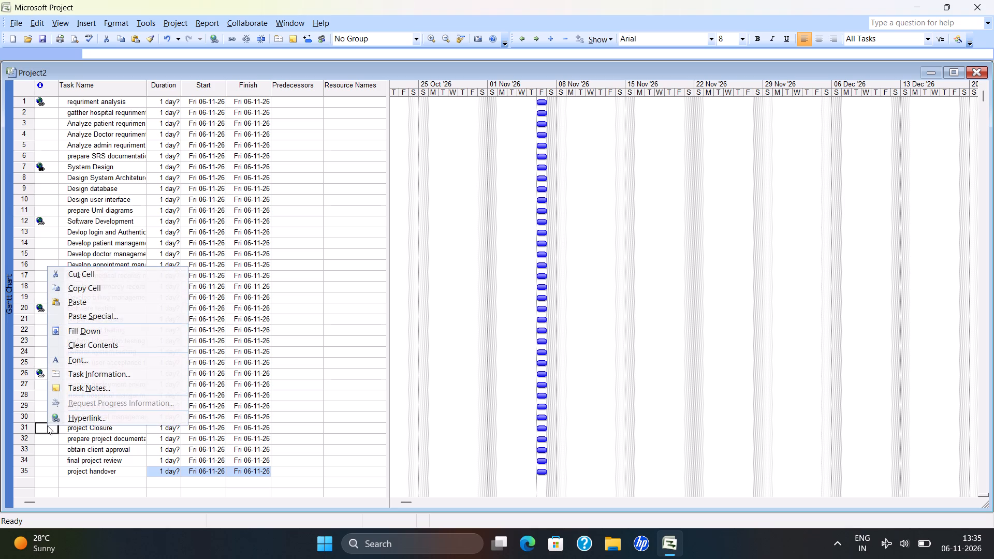
click(75, 417)
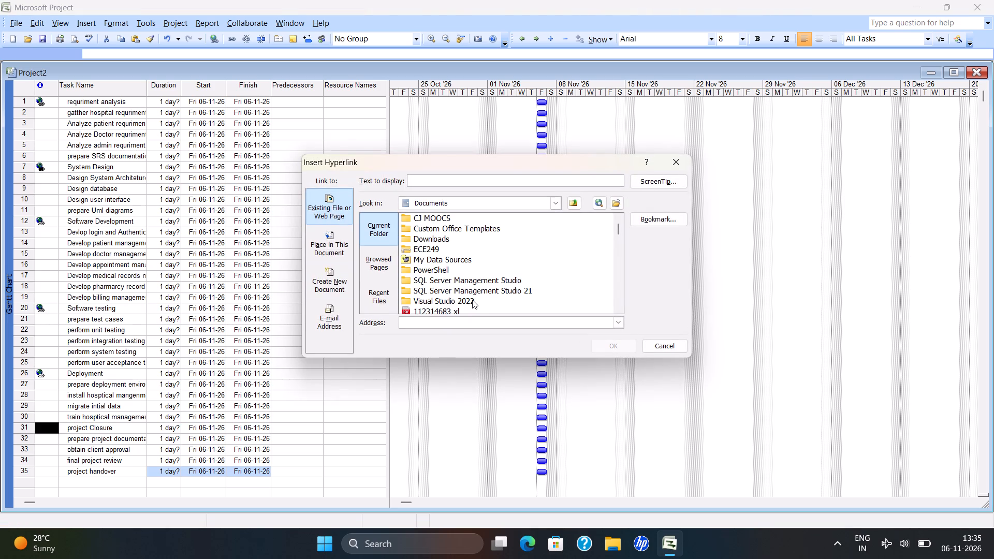
click(471, 321)
text(ums)
click(606, 348)
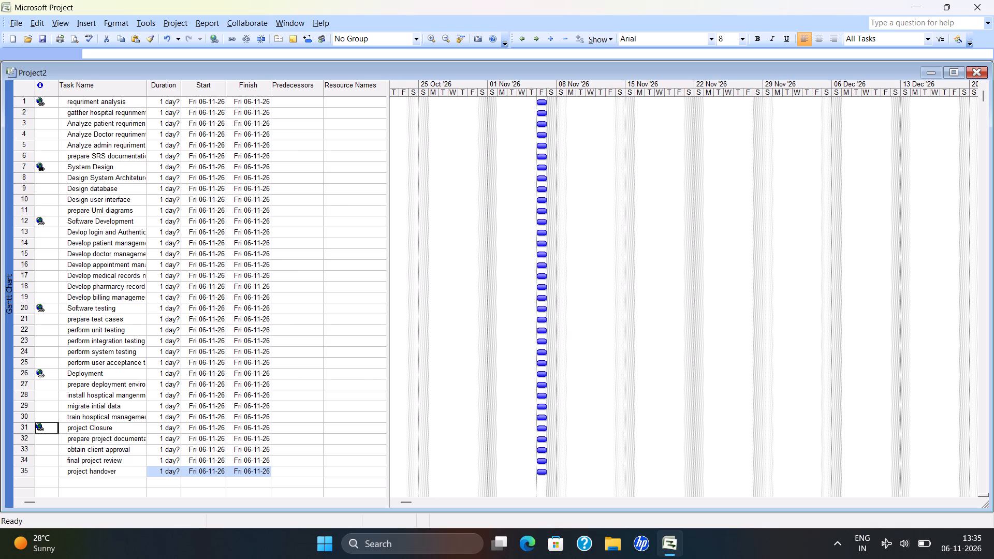
Set the duration of the hospital requirement gathering task to 2 days and the patient requirement analysis task to 3 days.
scroll(226, 150, up, 2)
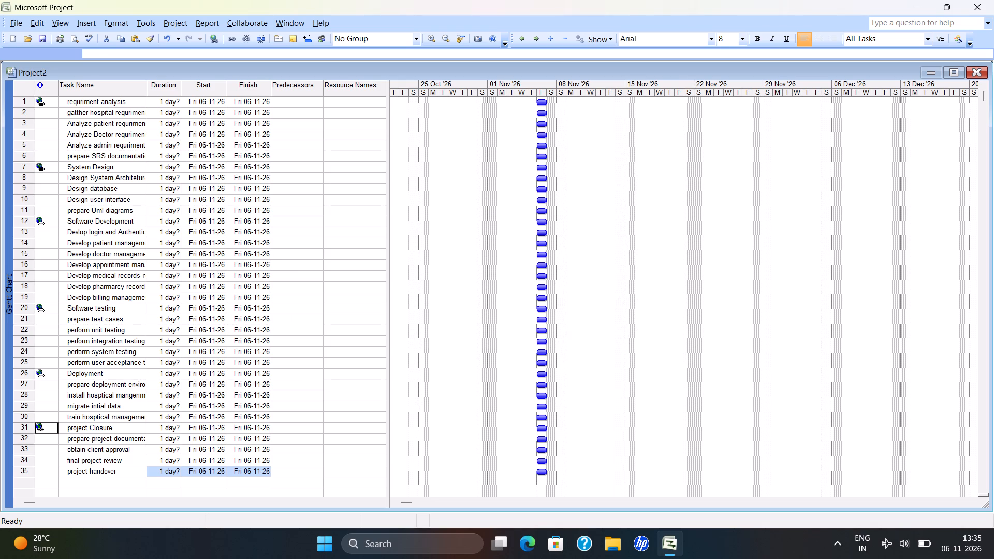
click(172, 113)
double_click(173, 115)
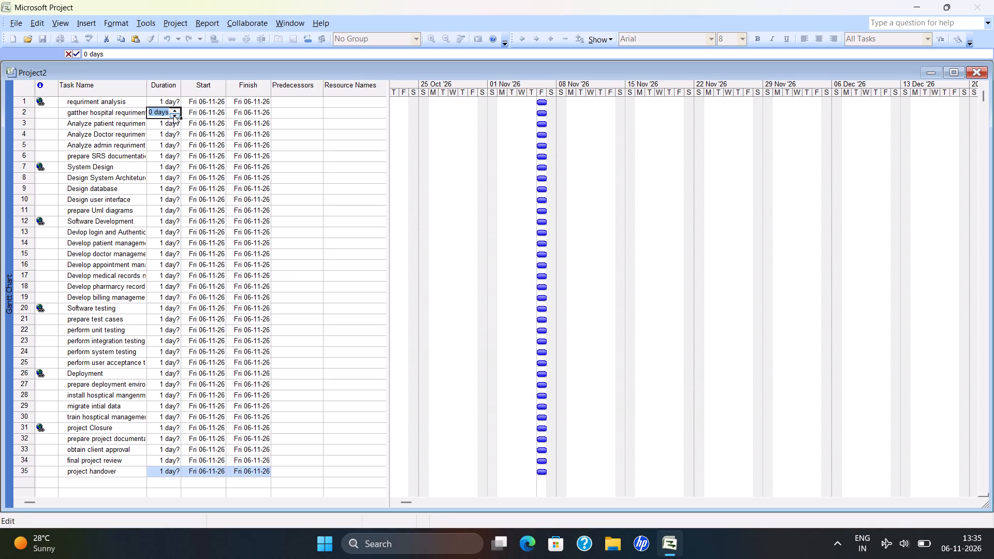
click(172, 108)
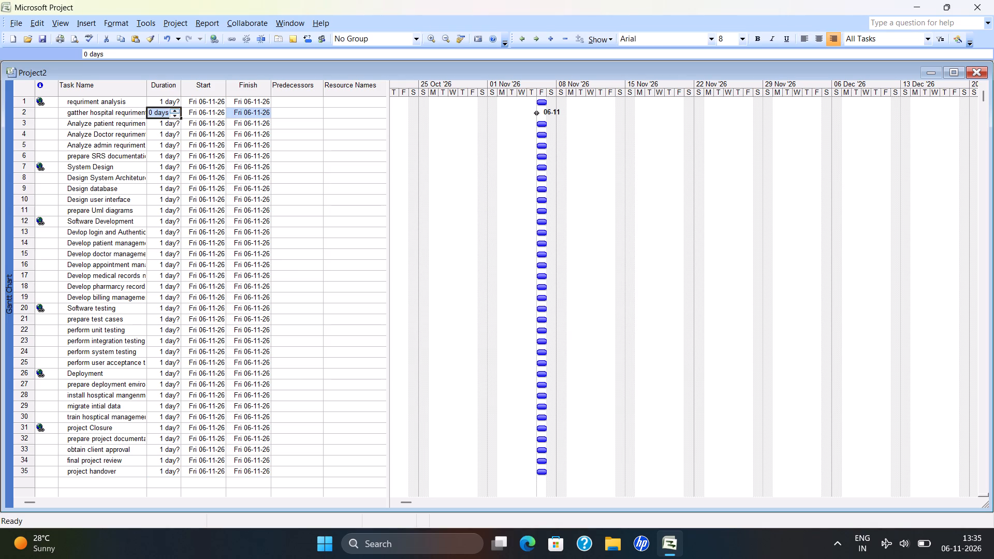
double_click(176, 111)
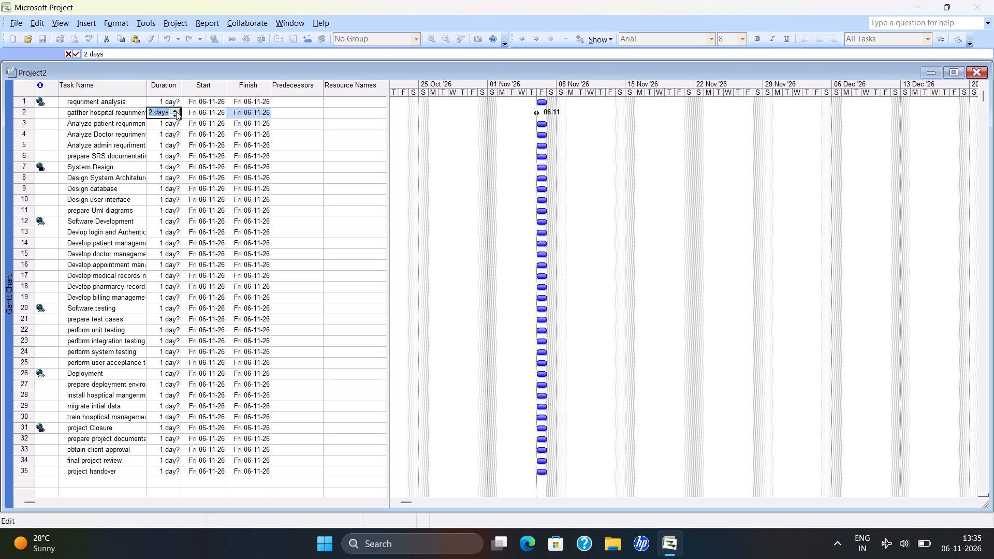
click(171, 124)
click(174, 126)
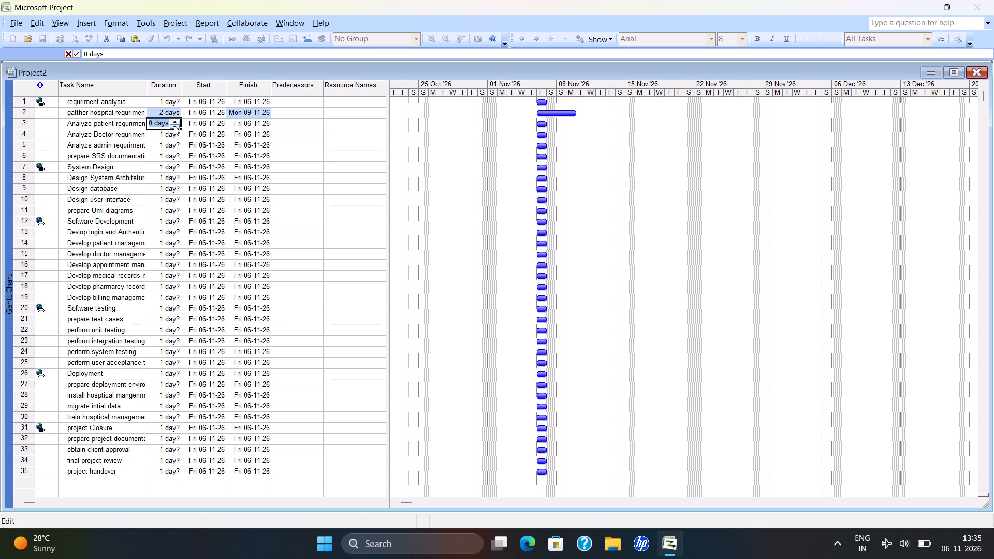
click(174, 126)
double_click(174, 122)
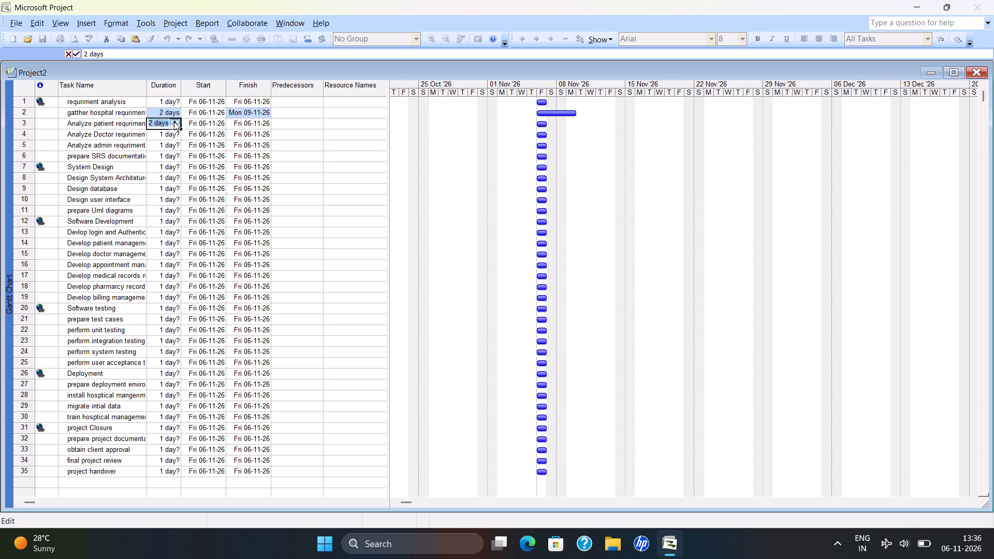
click(174, 122)
click(169, 133)
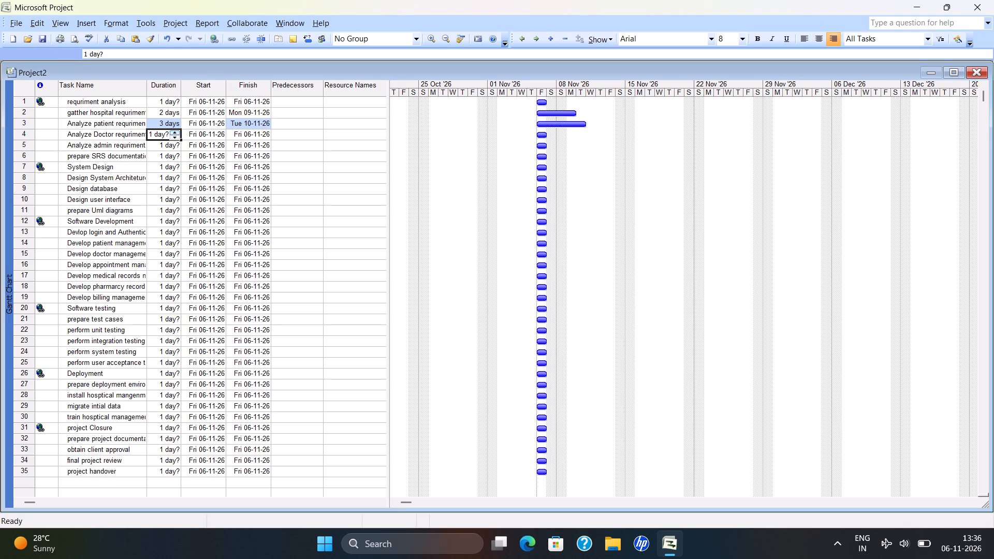
Set the duration of the admin requirement analysis task to 2 days and the SRS documentation task to 3 days.
click(172, 144)
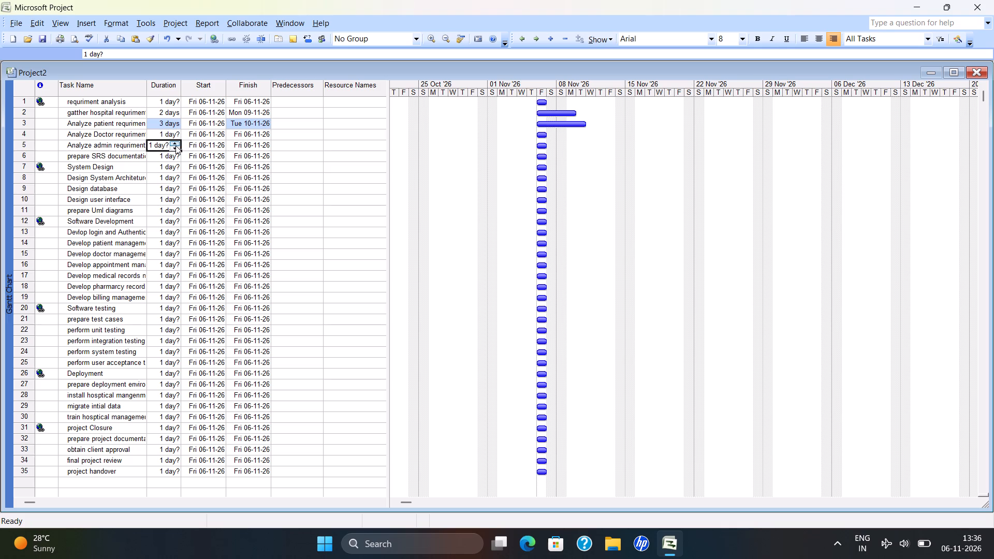
double_click(176, 149)
double_click(176, 142)
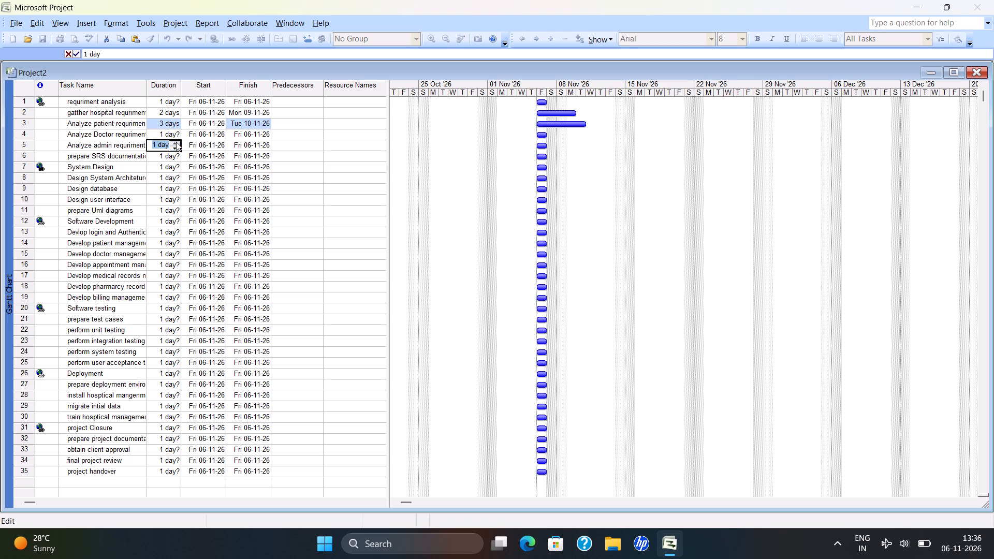
click(174, 157)
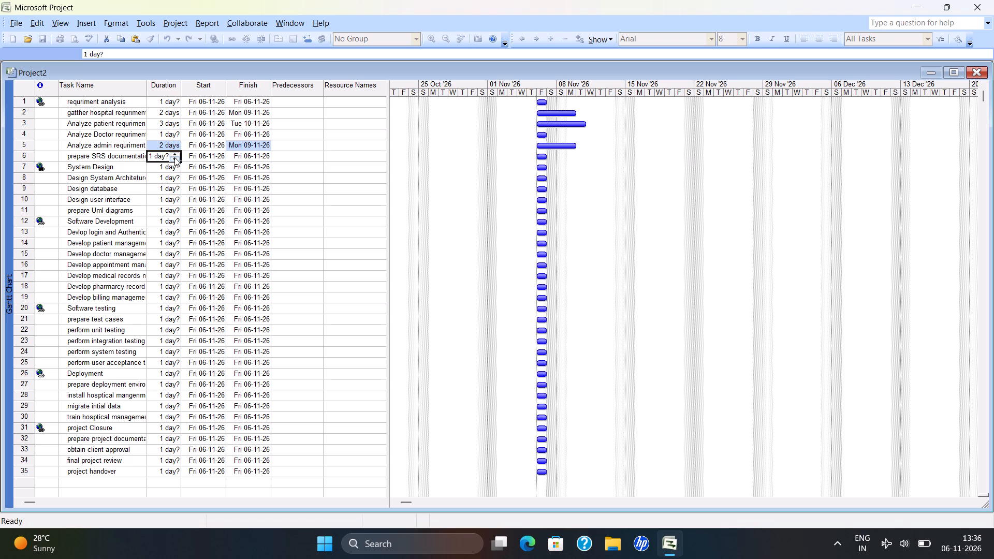
double_click(174, 152)
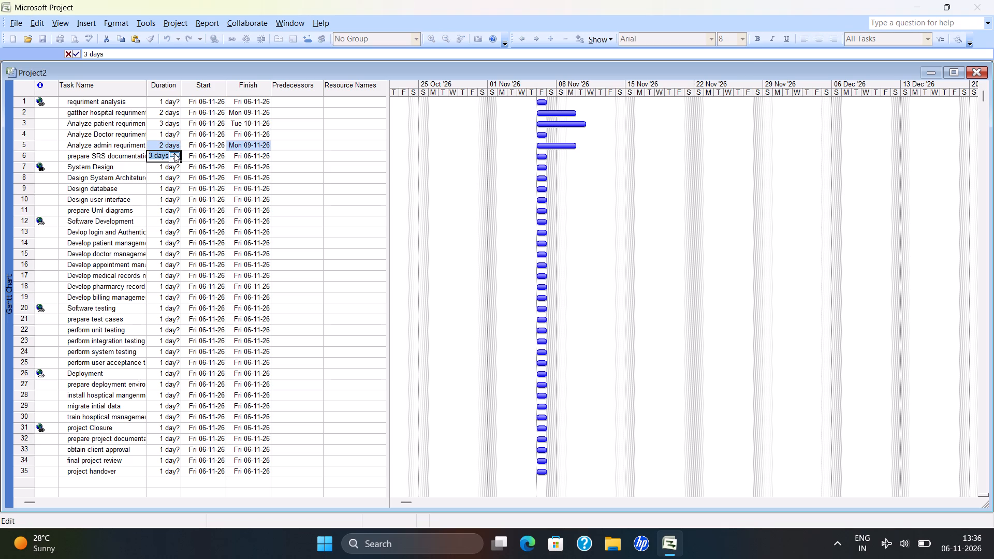
Set the duration of the System Design task to 3 days and the system architecture design task to 2 days.
click(167, 167)
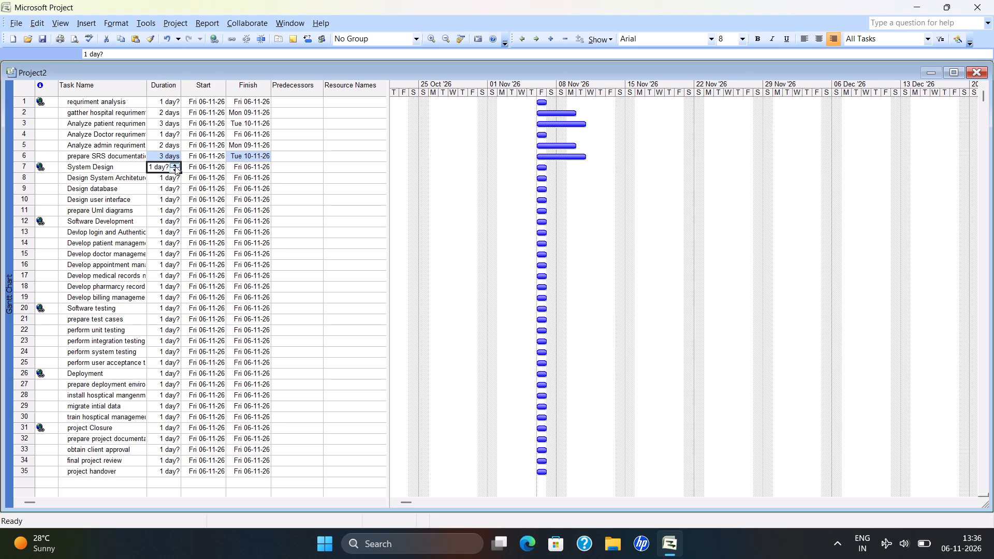
double_click(175, 166)
click(172, 181)
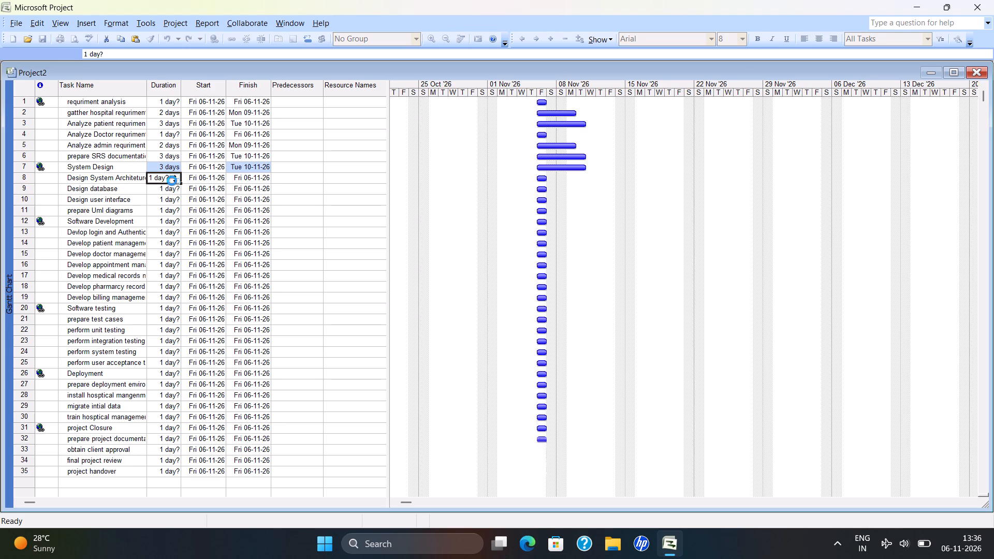
double_click(173, 181)
double_click(173, 176)
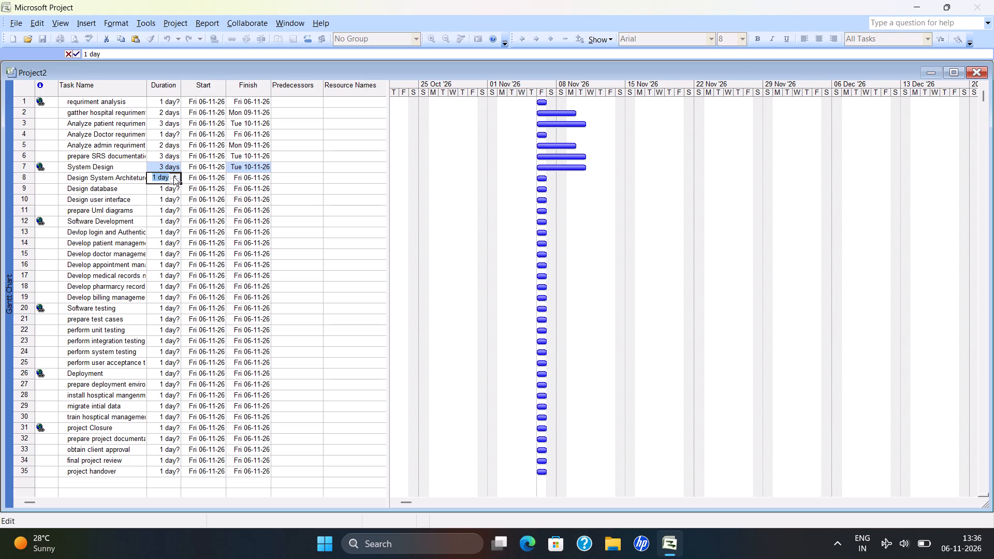
Set the durations of Design database and Design user interface to 3 days each and prepare Uml diagrams to 4 days.
click(170, 188)
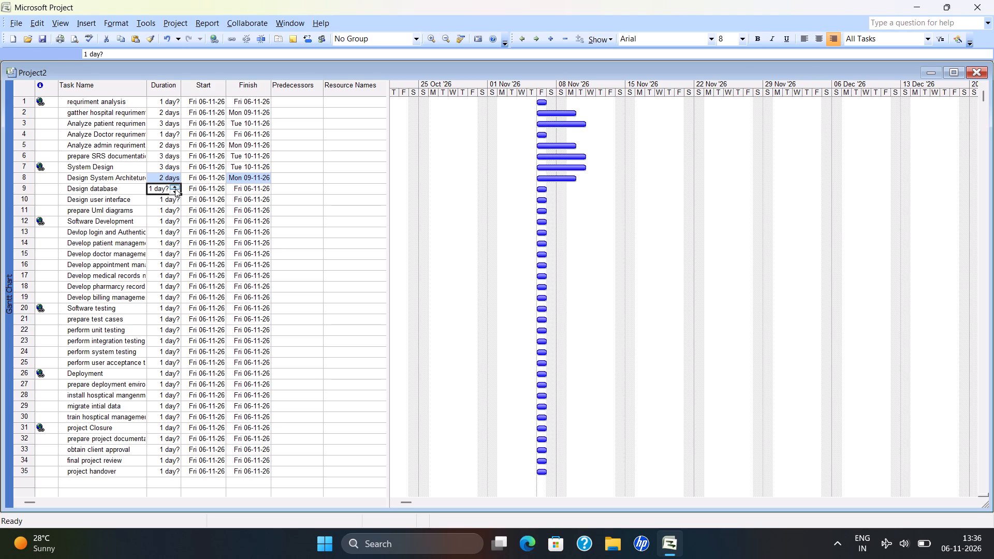
double_click(175, 185)
click(168, 203)
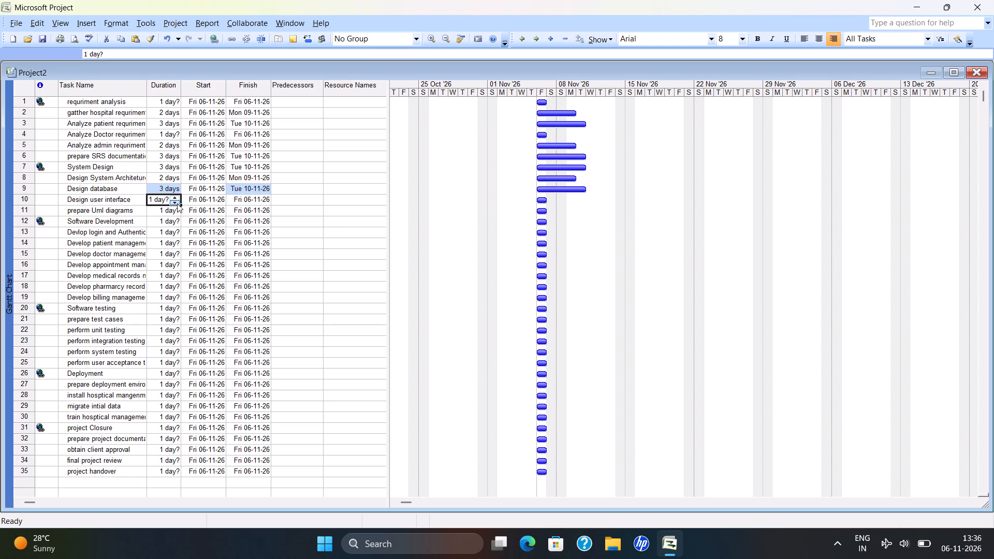
double_click(174, 197)
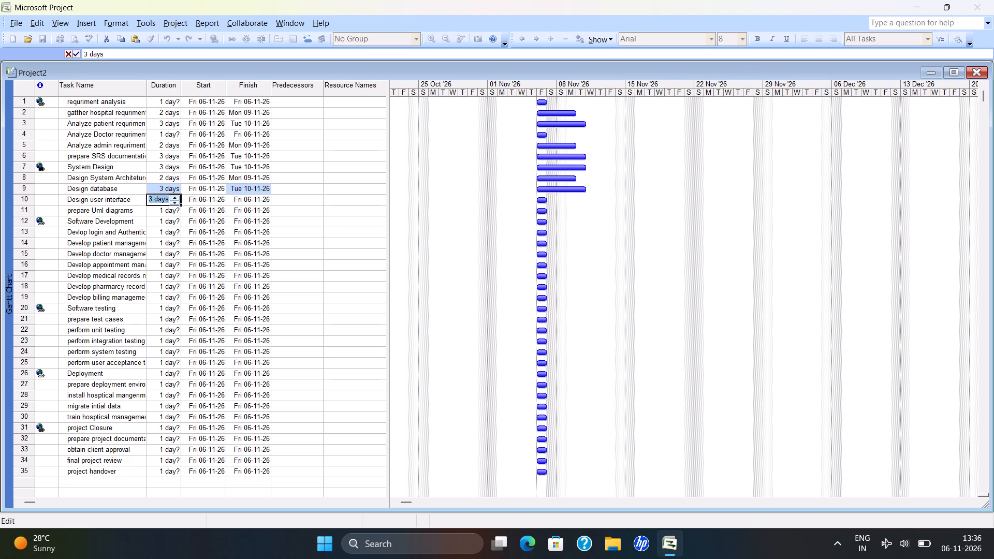
click(171, 209)
triple_click(176, 209)
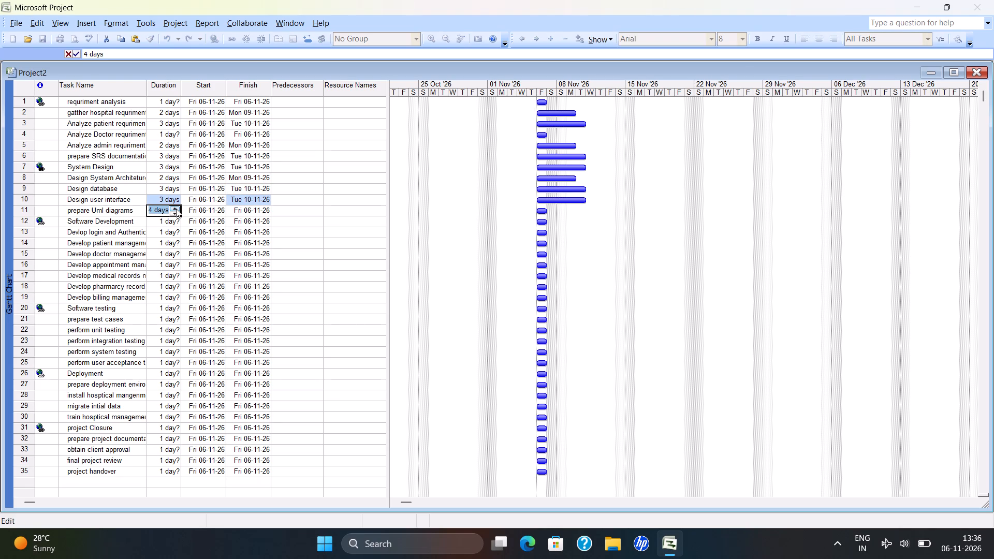
Set the duration of the Software Development task to 4 days and the login and authentication task to 3 days.
click(171, 224)
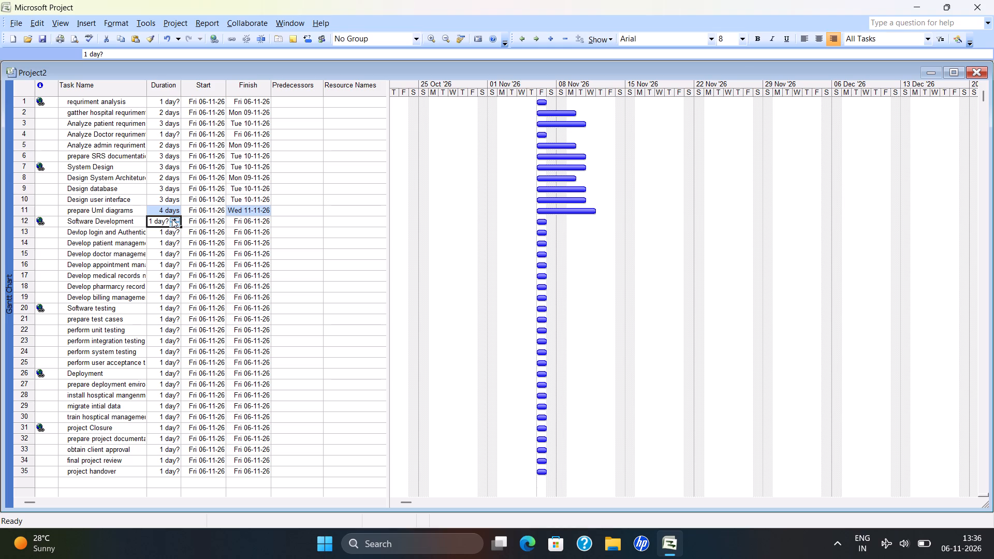
triple_click(172, 219)
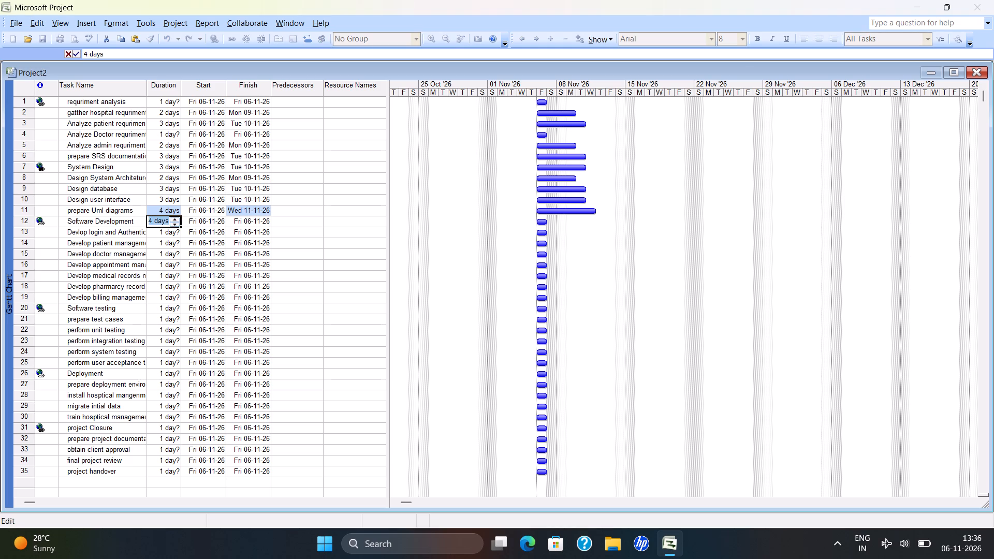
click(172, 229)
double_click(173, 229)
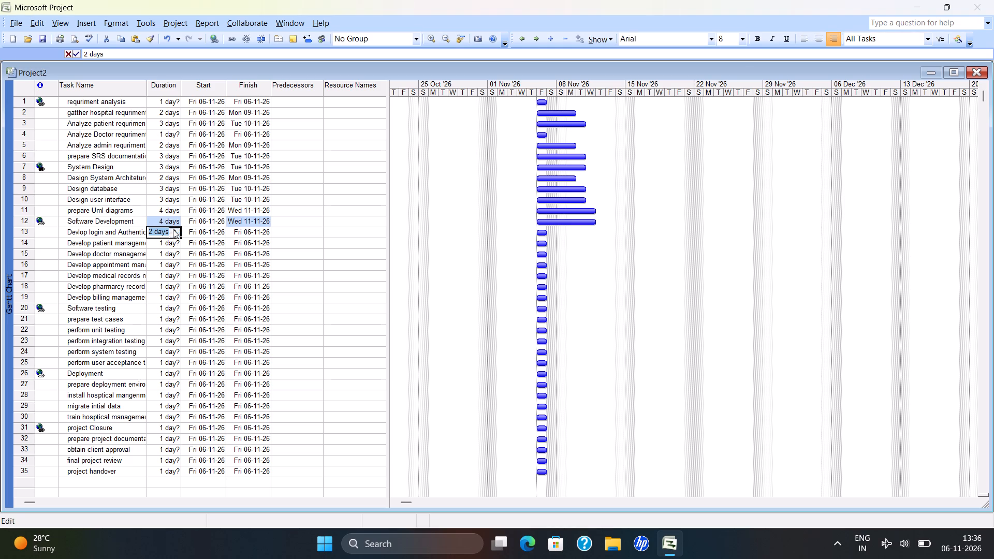
Set the durations of the patient management and doctor management development tasks to 3 days each.
click(168, 243)
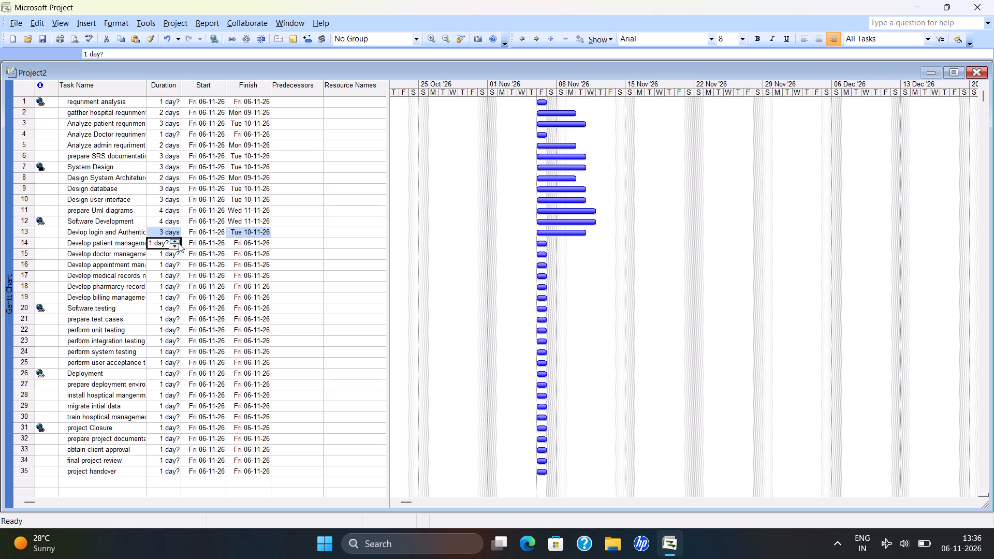
double_click(176, 243)
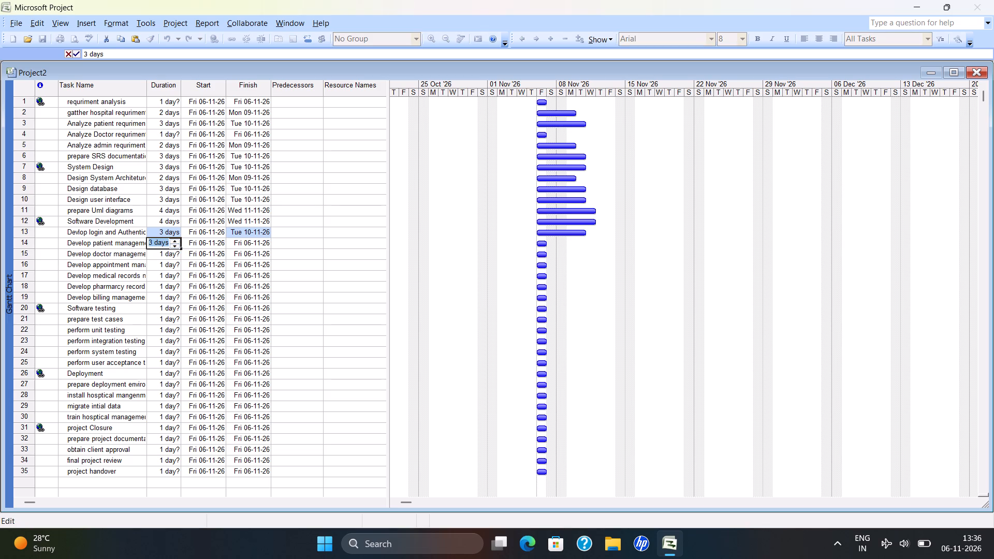
click(168, 255)
double_click(177, 254)
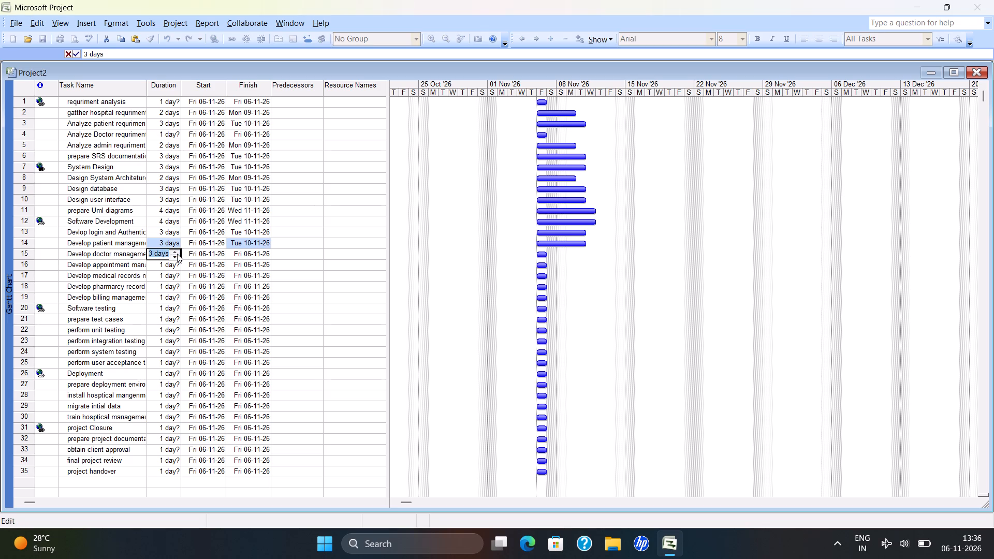
click(159, 268)
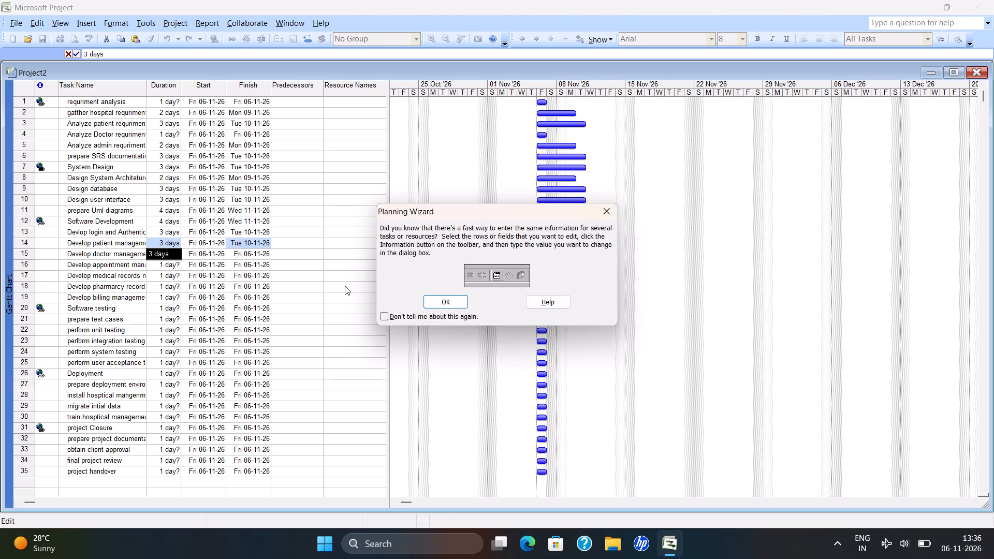
click(432, 301)
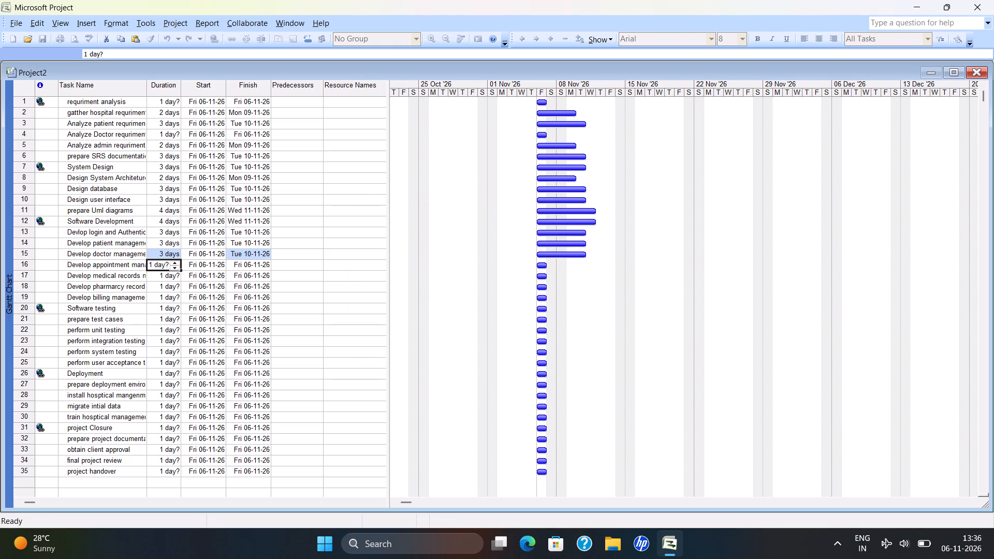
Set the duration of the appointment management development task to 2 days and the medical records development task to 3 days.
click(175, 260)
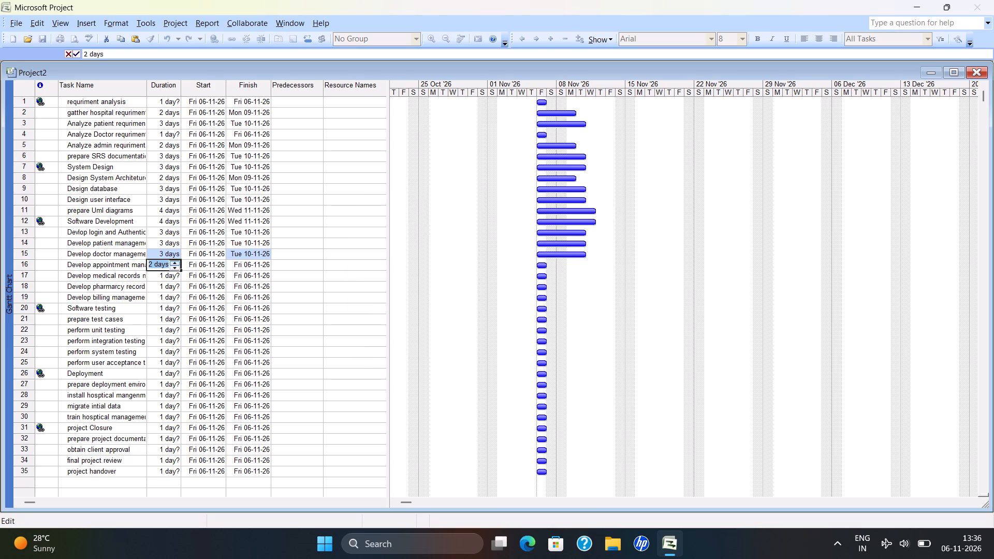
click(168, 277)
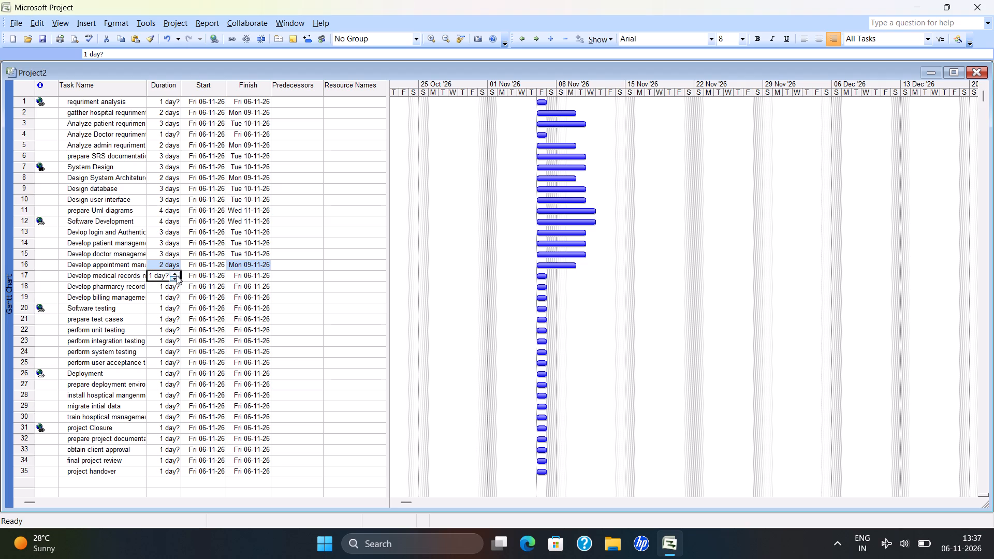
double_click(178, 273)
Set the duration of the pharmacy record development task to 3 days and the billing management development task to 2 days.
click(165, 282)
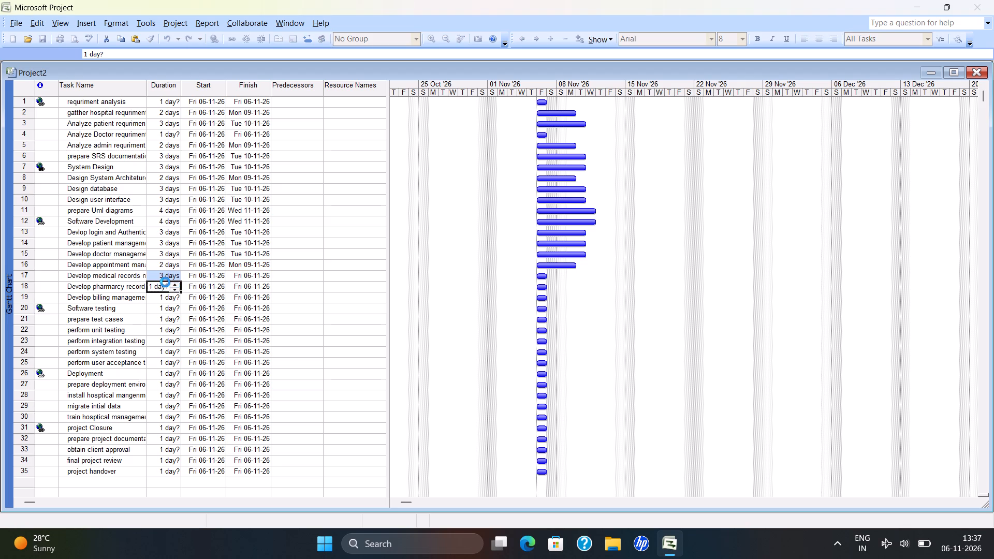
double_click(176, 283)
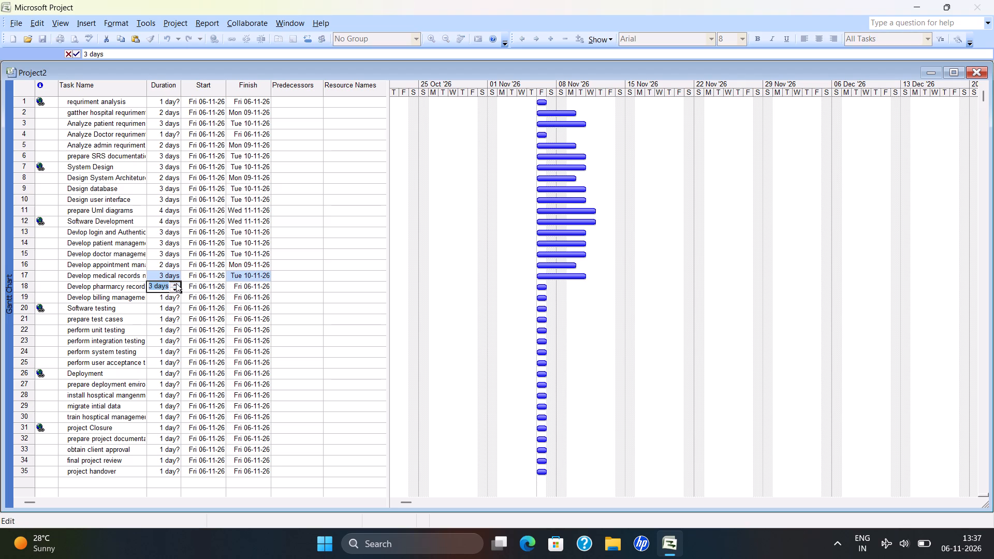
click(170, 298)
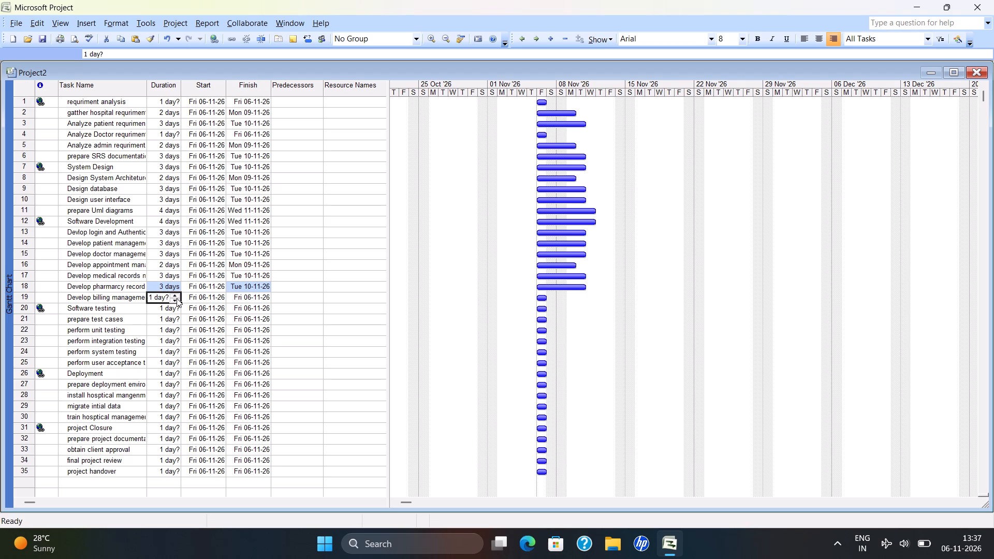
double_click(171, 293)
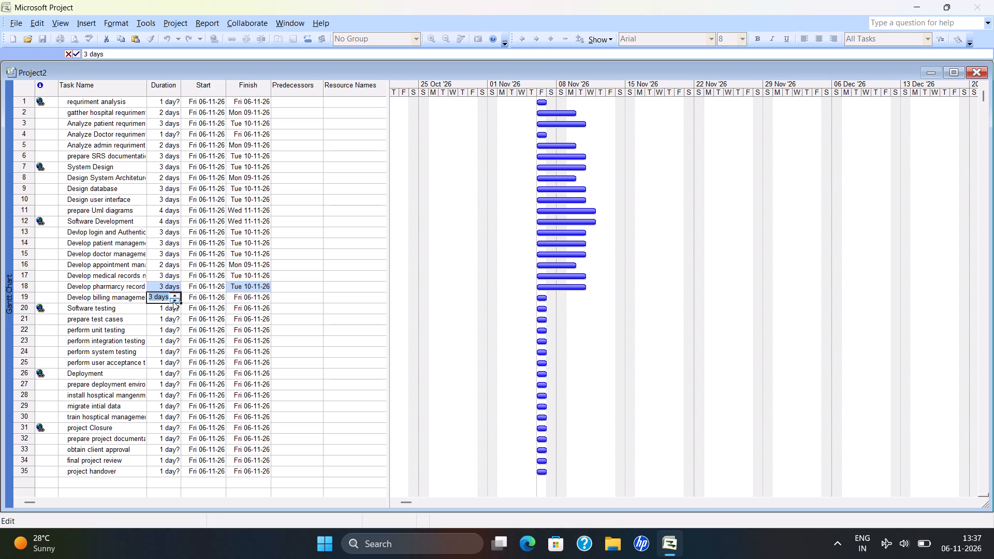
click(173, 301)
Set the duration of the Software testing task to 3 days and prepare test cases to 2 days.
click(174, 307)
double_click(174, 307)
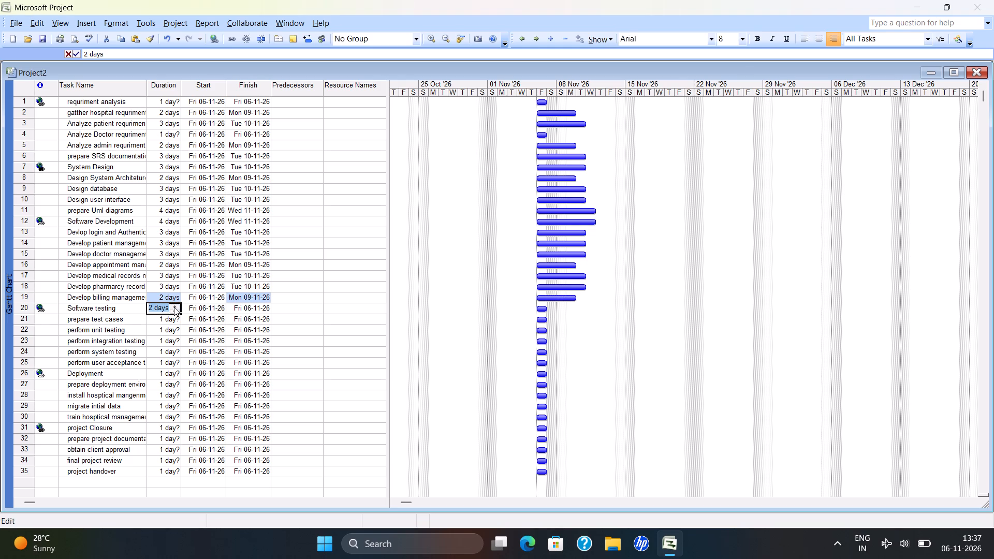
click(174, 318)
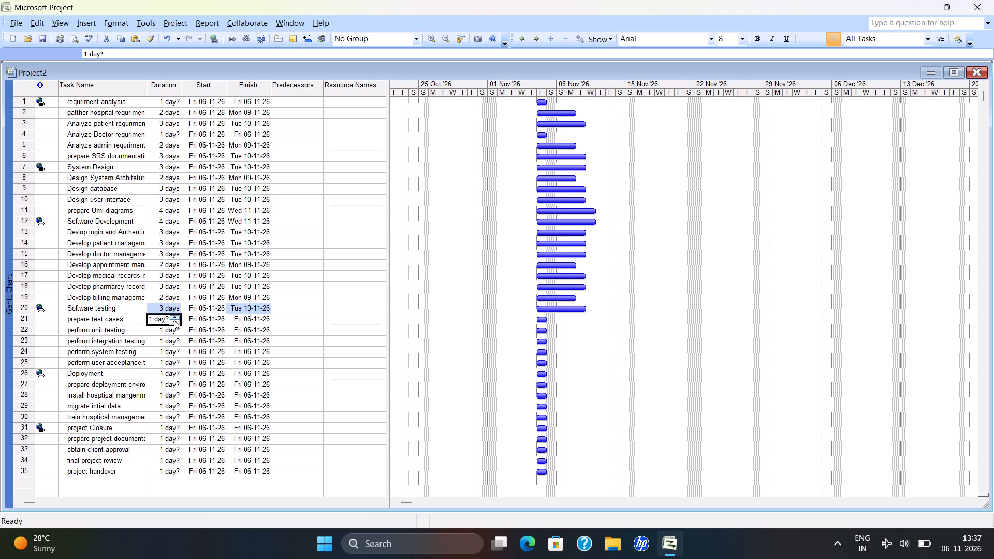
double_click(174, 320)
drag(174, 314, 174, 319)
click(174, 319)
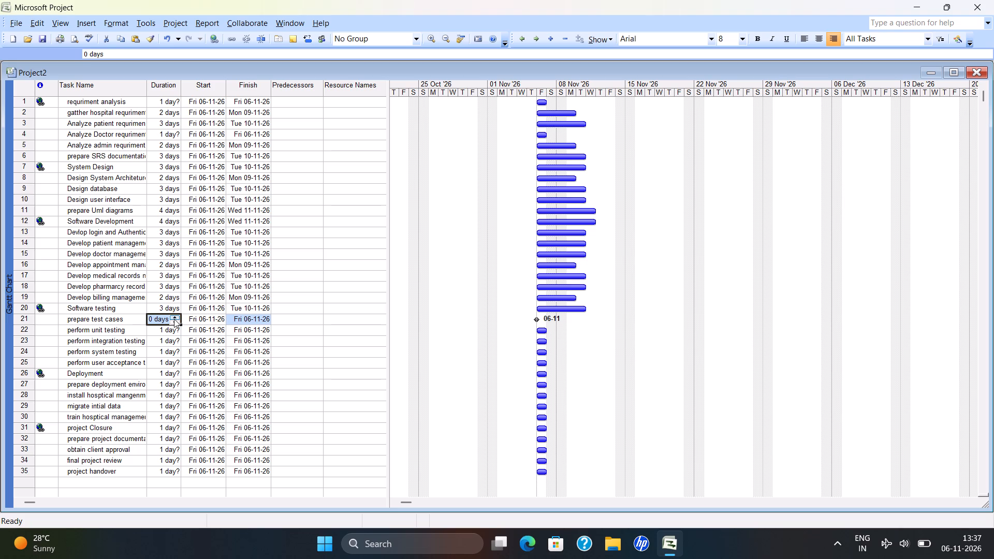
double_click(174, 317)
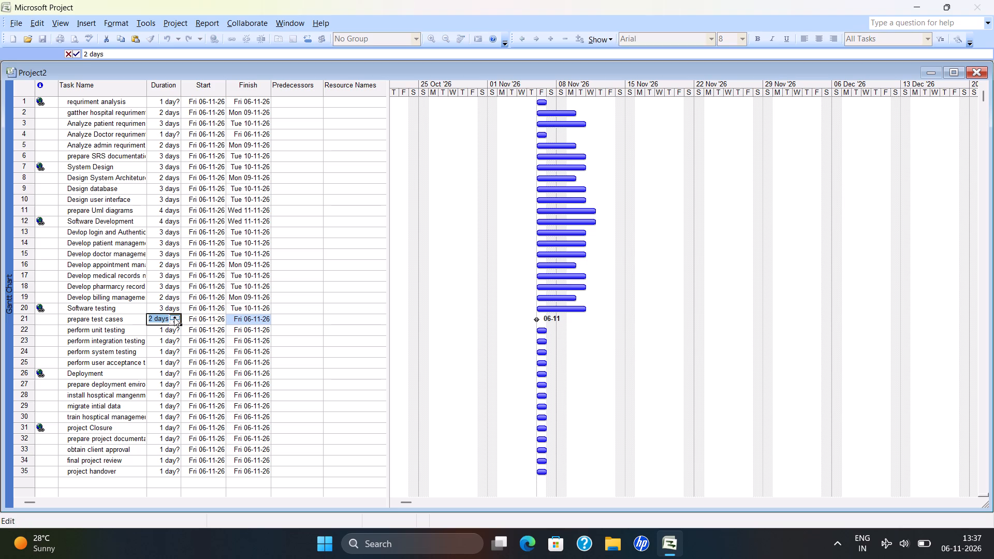
Set the durations of the unit testing, integration testing and system testing tasks to 3 days each.
click(173, 329)
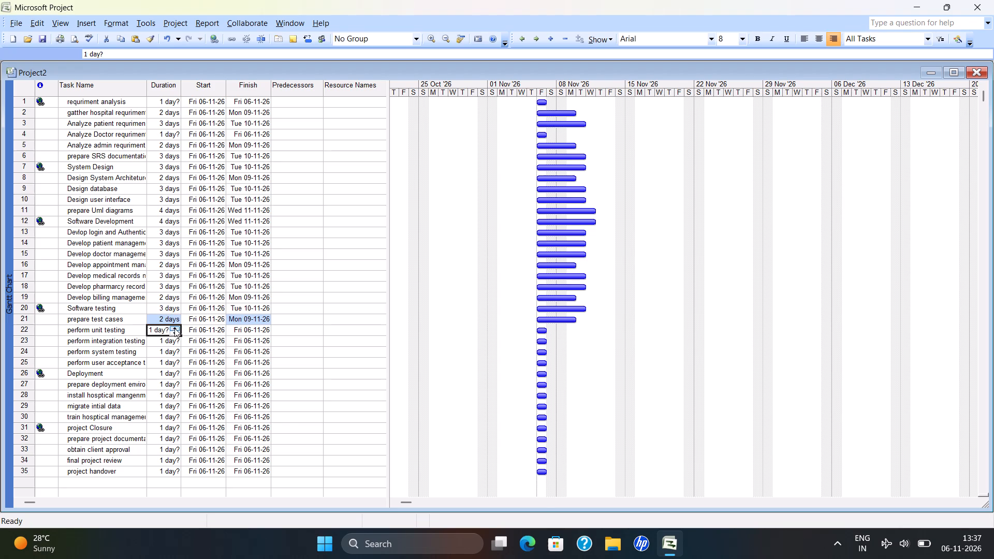
double_click(174, 328)
click(169, 346)
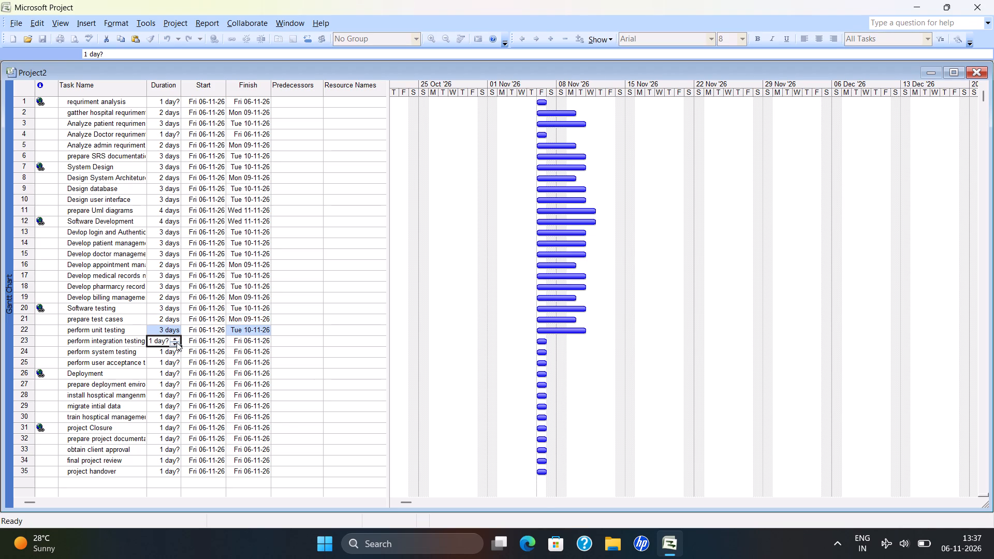
double_click(179, 339)
click(172, 351)
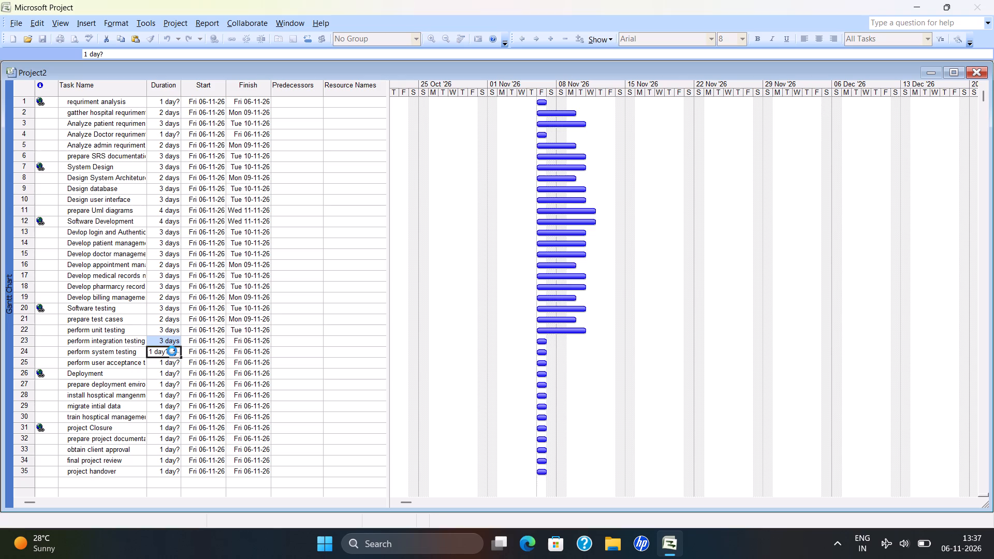
double_click(172, 351)
click(172, 363)
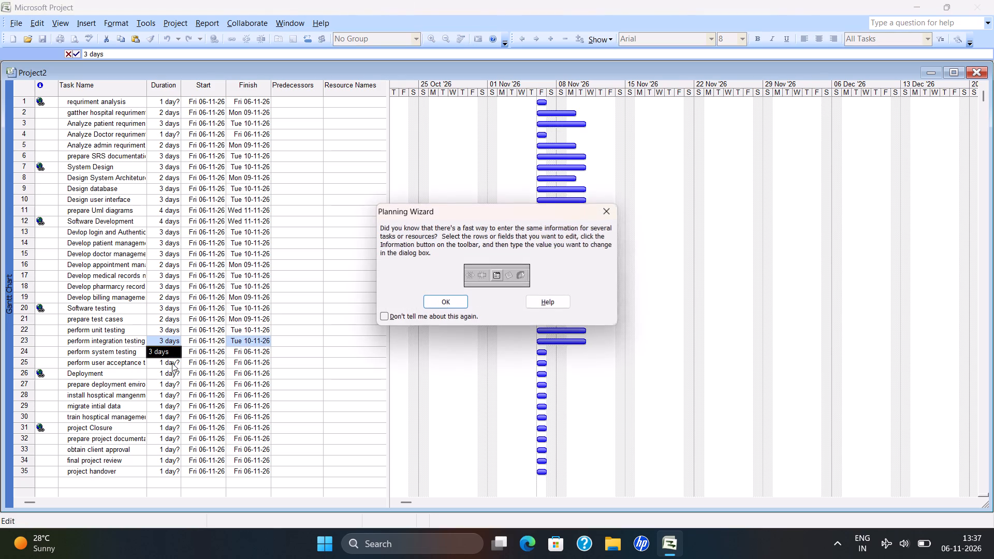
click(459, 301)
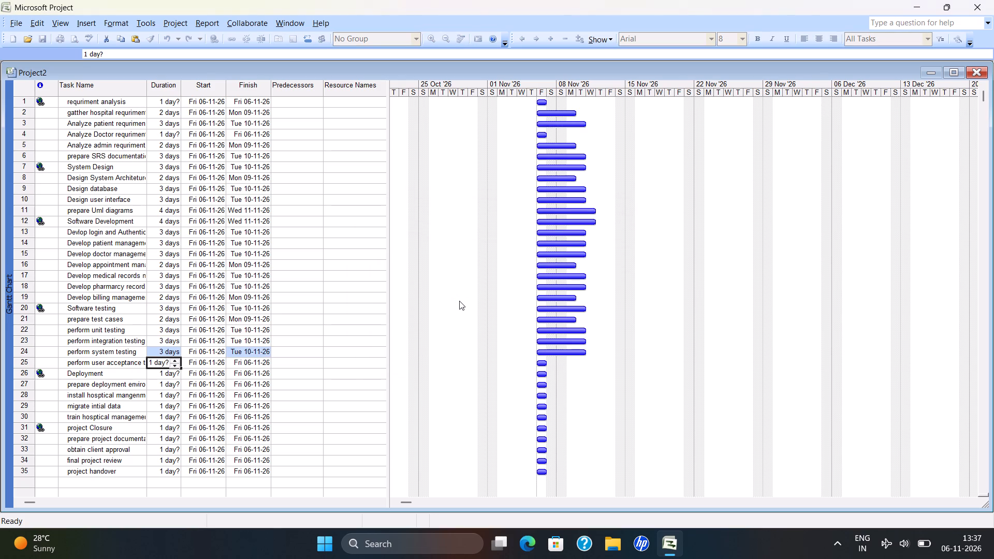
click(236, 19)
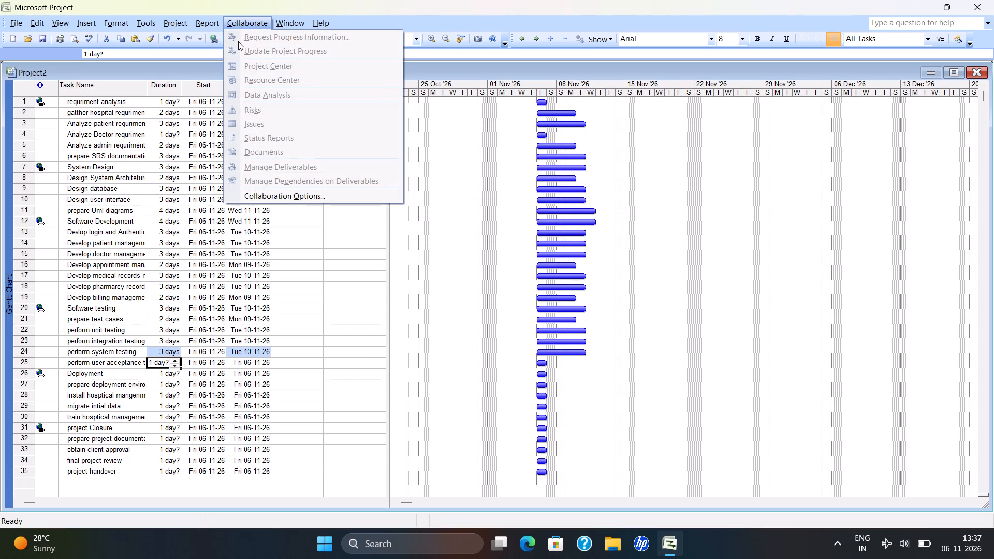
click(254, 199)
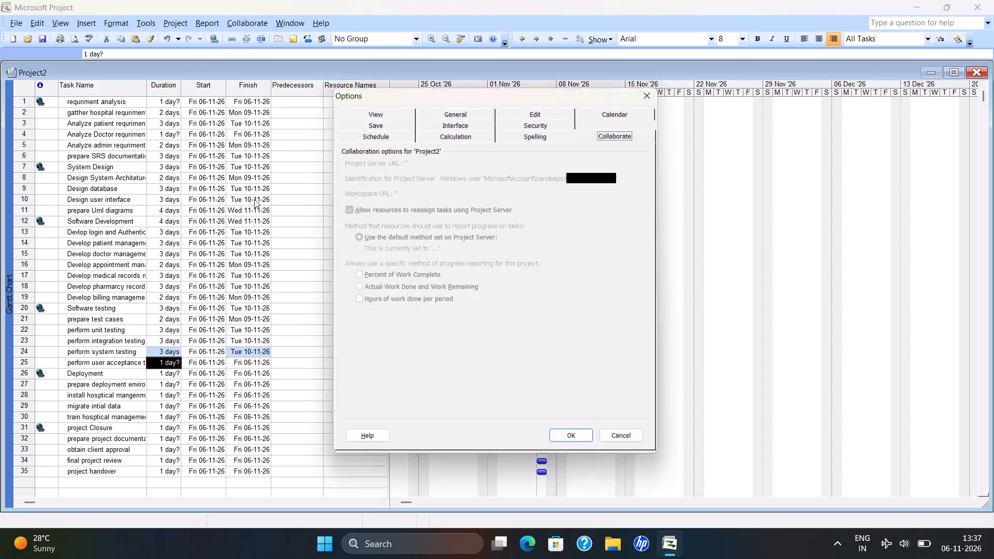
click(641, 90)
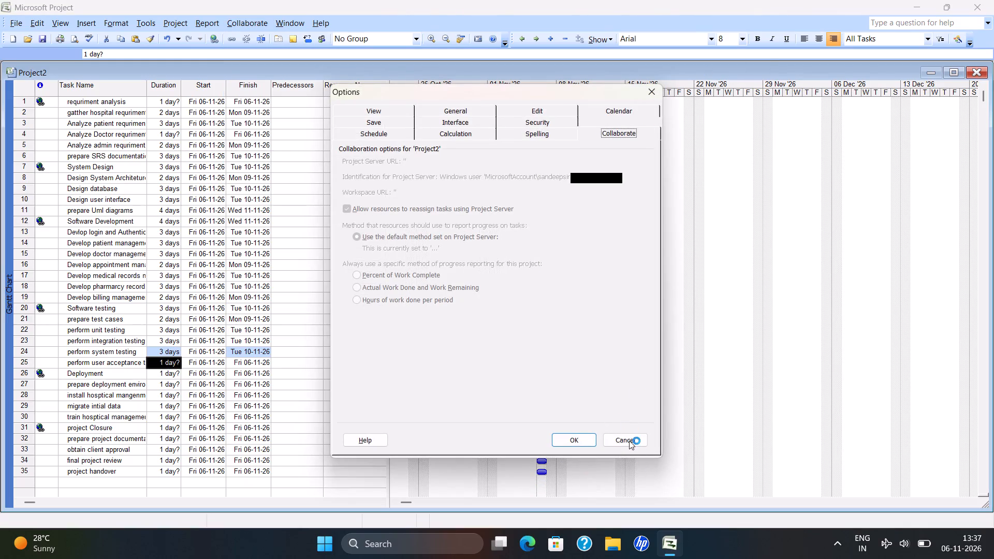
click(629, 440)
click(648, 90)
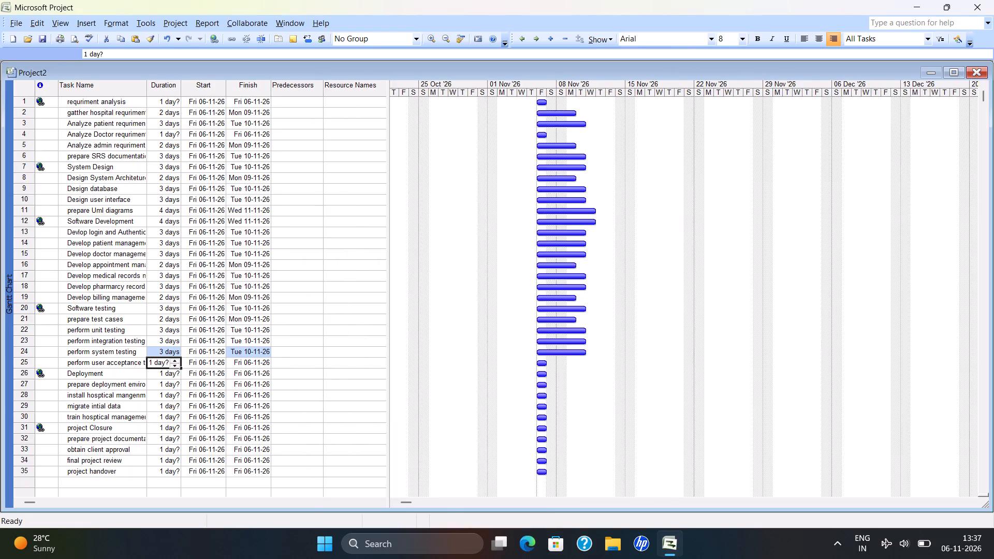
Set the duration of the user acceptance testing task to 3 days and the Deployment task to 2 days.
click(177, 363)
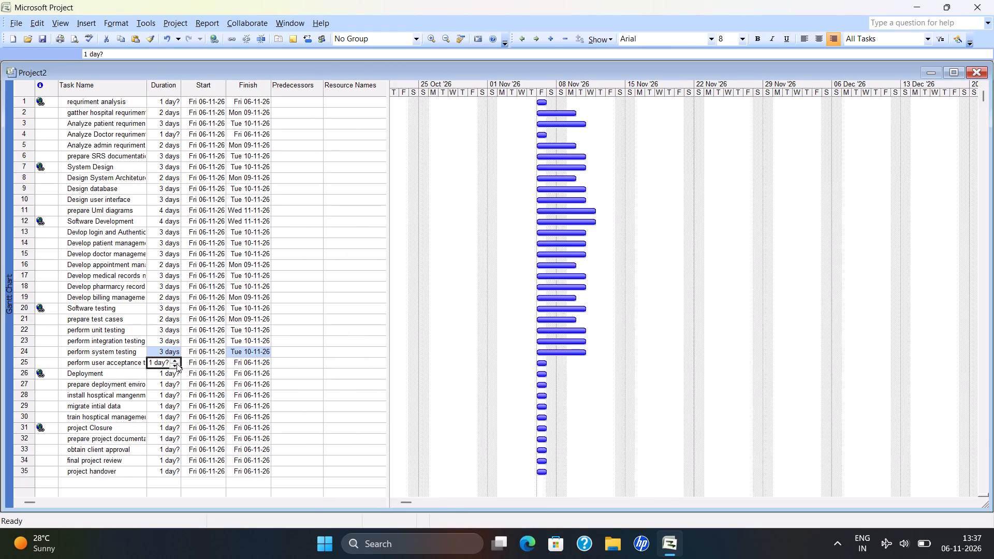
double_click(176, 359)
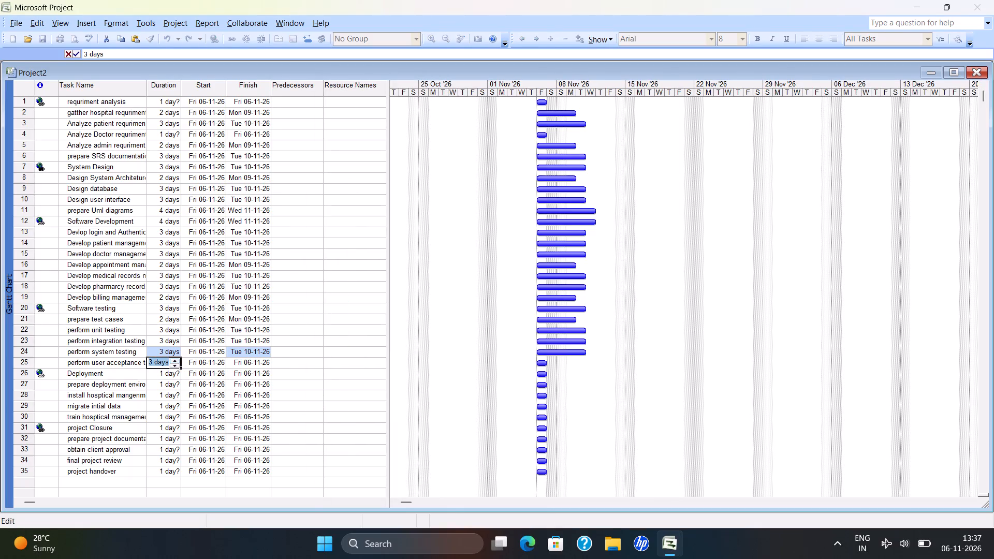
click(169, 376)
click(172, 371)
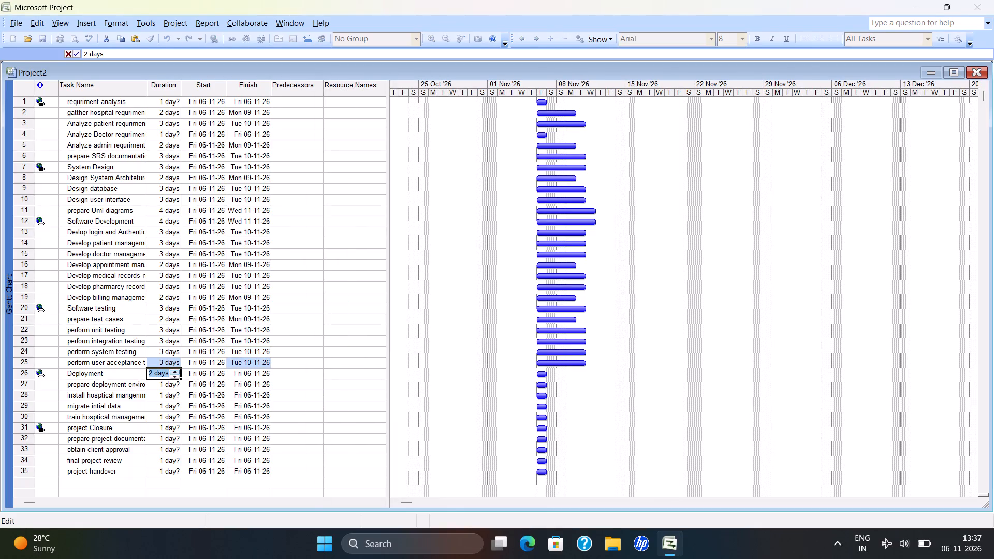
Set the duration of the deployment environment preparation task to 3 days and the hospital management installation task to 4 days.
click(169, 389)
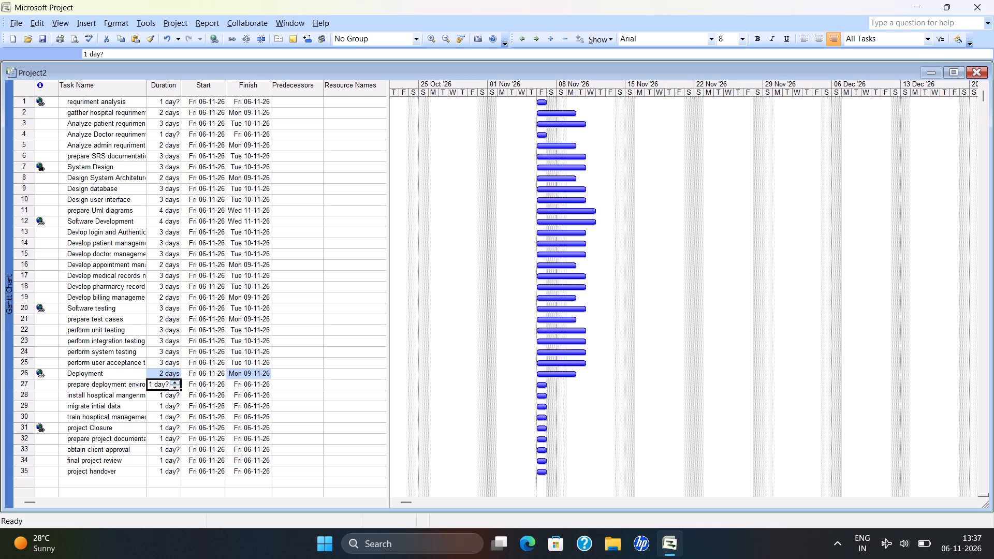
double_click(174, 381)
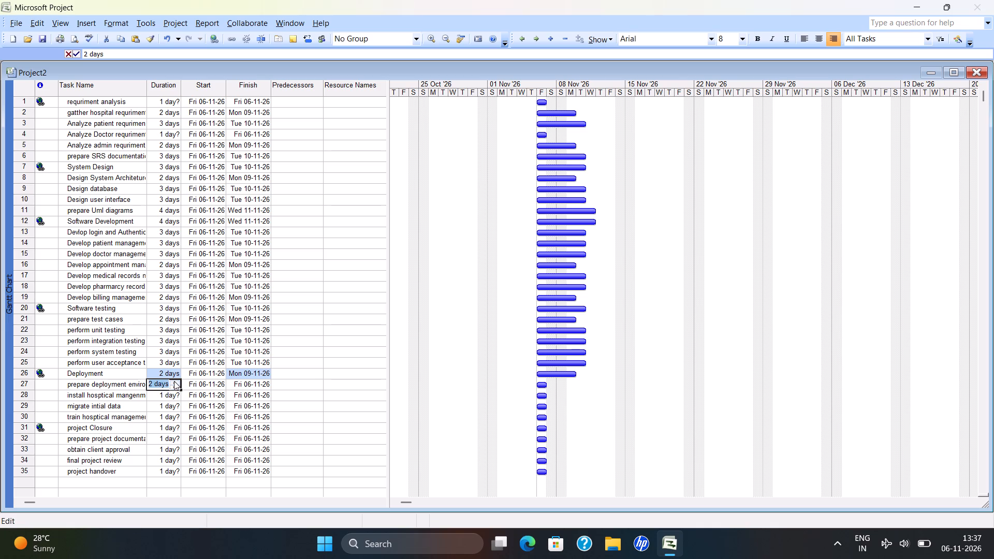
click(172, 395)
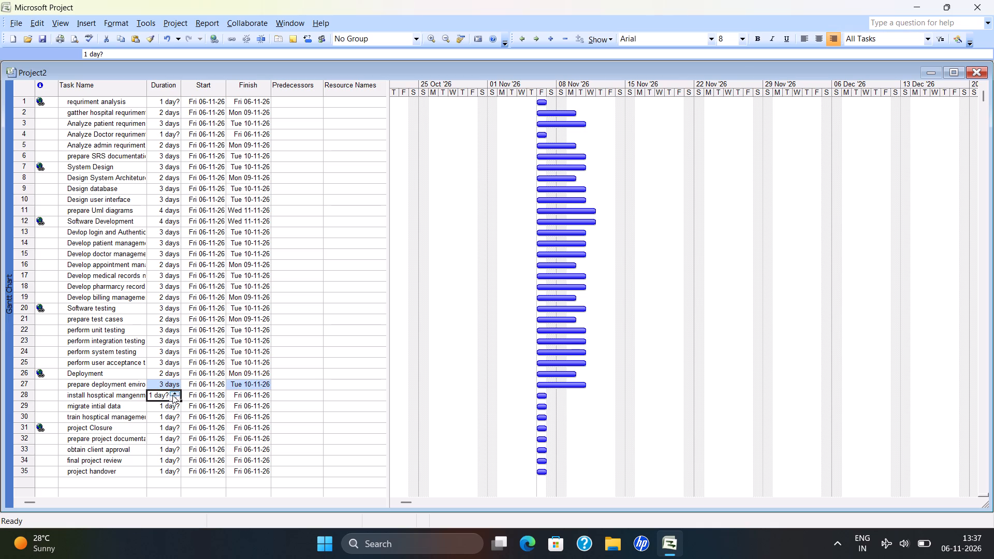
click(172, 393)
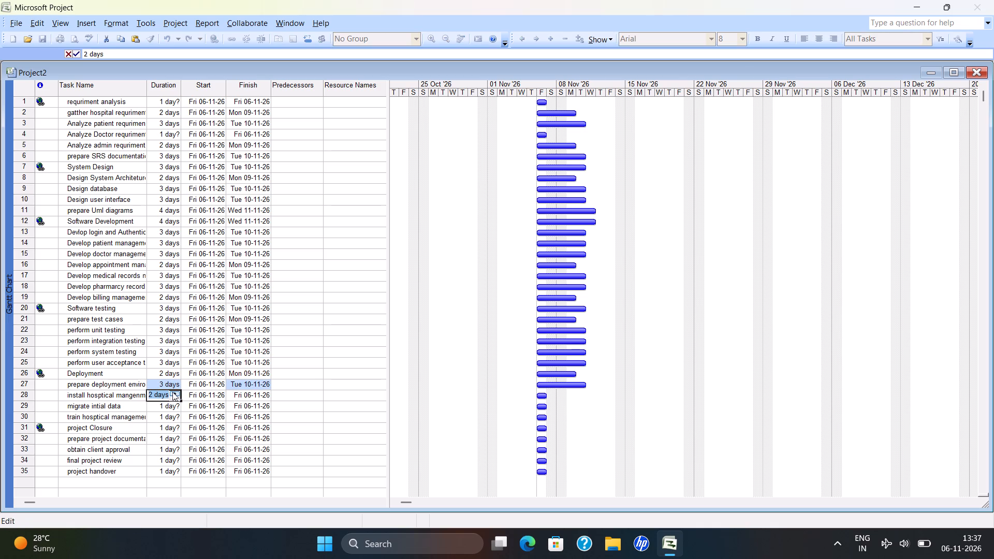
double_click(172, 392)
Set the durations of the initial data migration task and the hospital management training task to 3 days each.
click(172, 403)
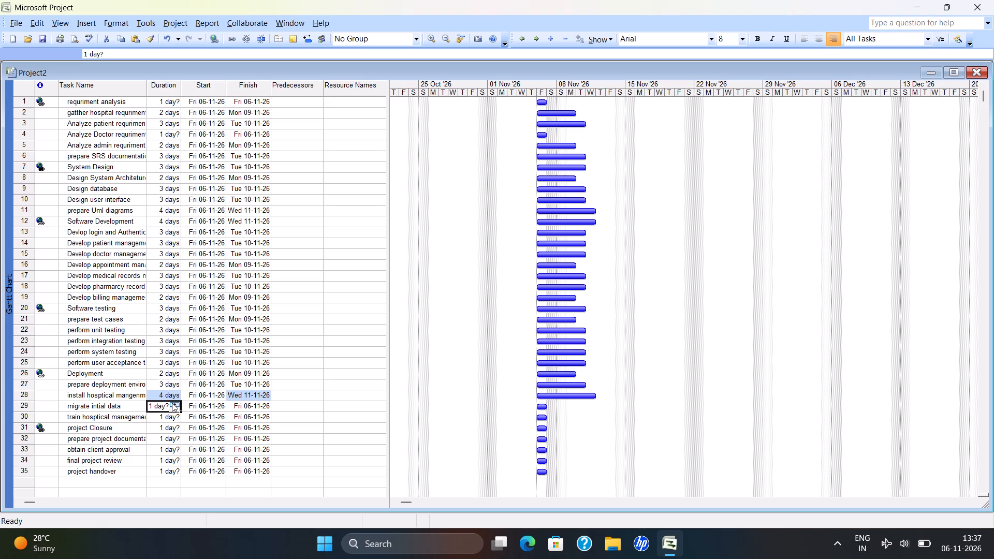
double_click(172, 403)
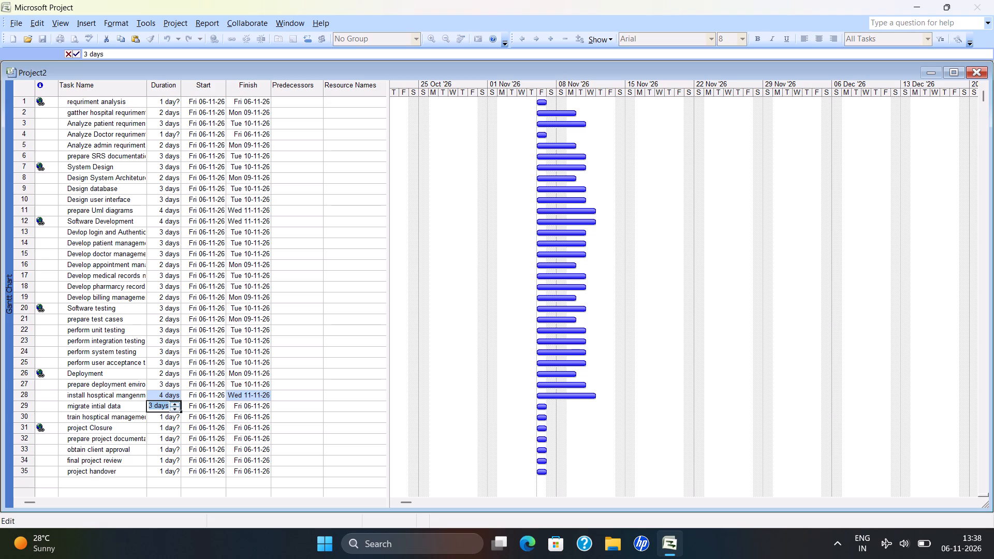
click(170, 415)
double_click(178, 414)
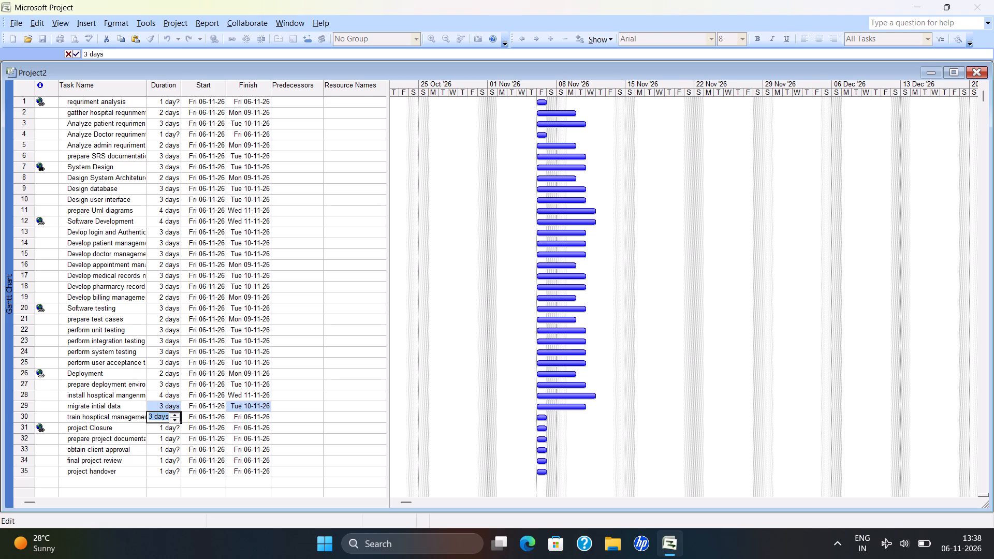
Set the durations of the project Closure, project documentation and obtain client approval tasks to 3 days each.
click(173, 429)
double_click(174, 425)
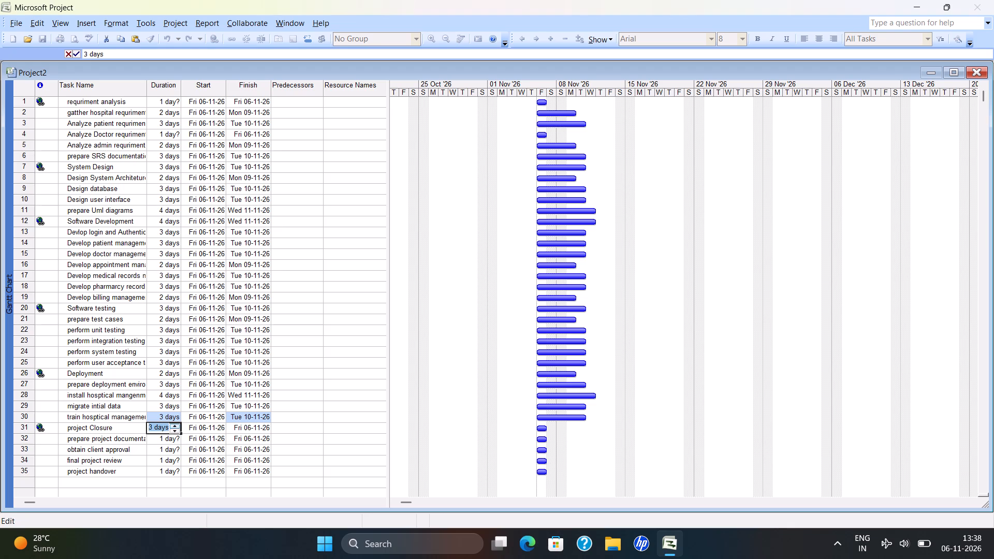
click(171, 441)
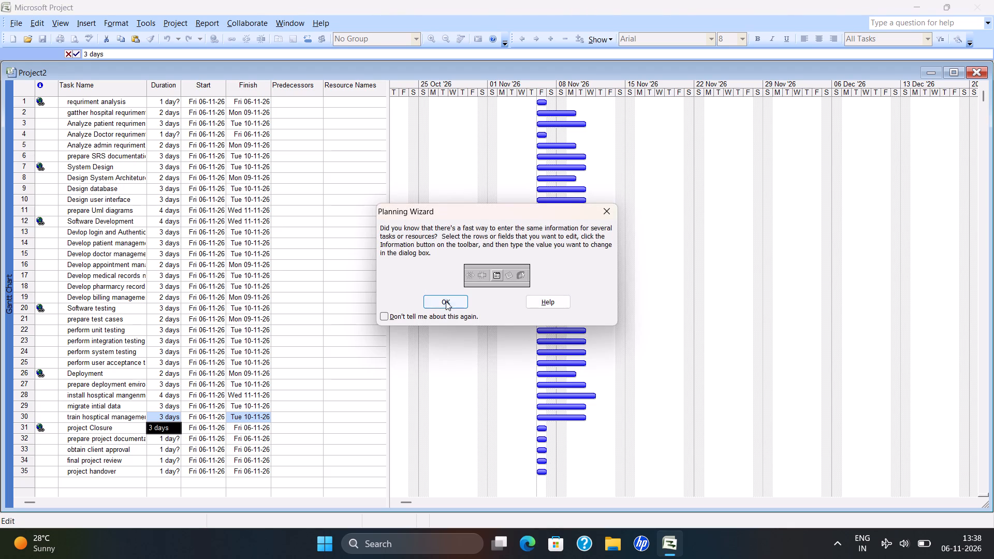
click(446, 301)
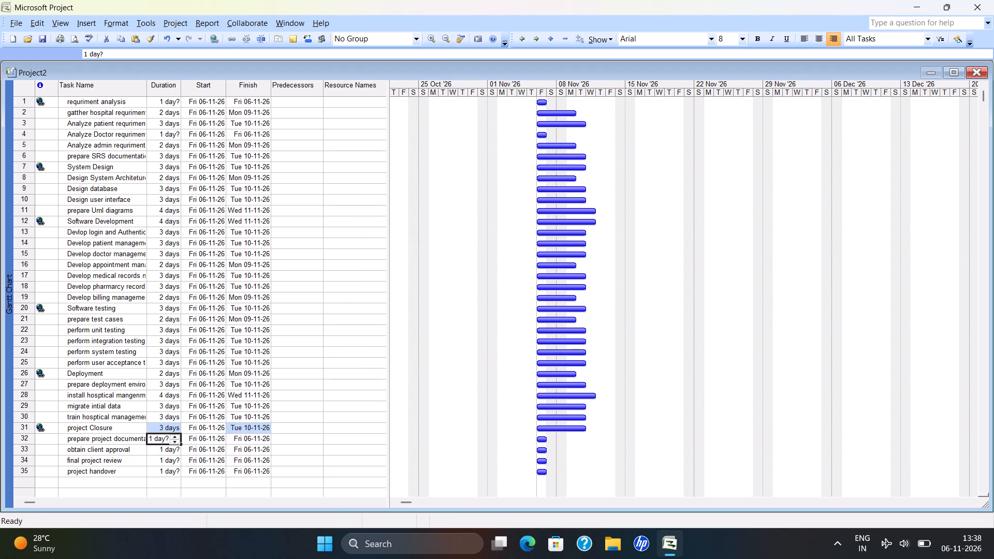
double_click(177, 436)
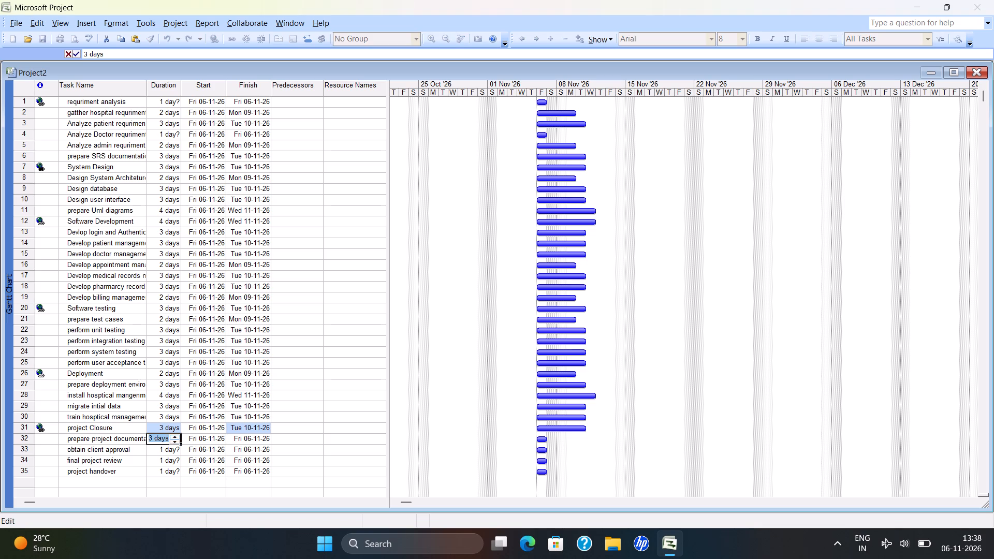
click(176, 454)
double_click(174, 447)
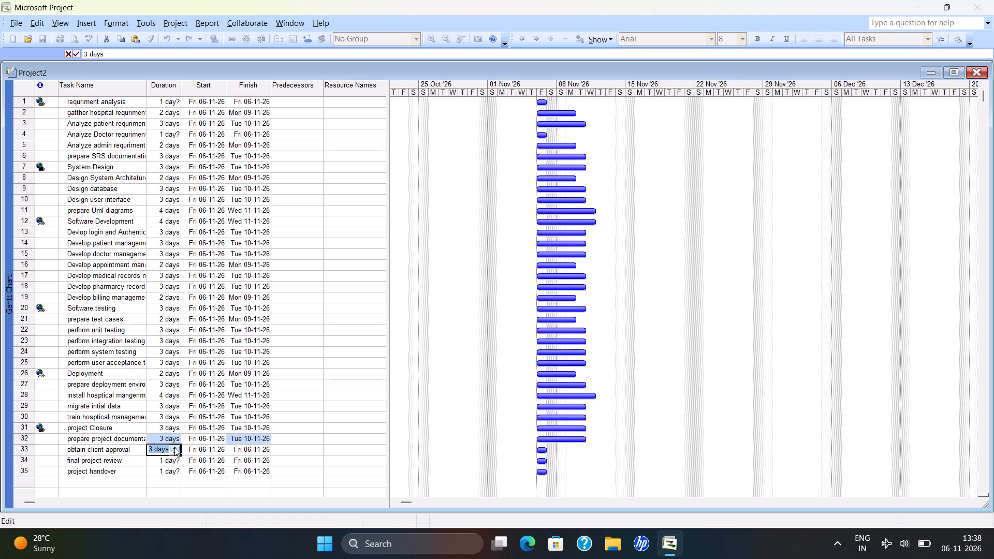
click(173, 460)
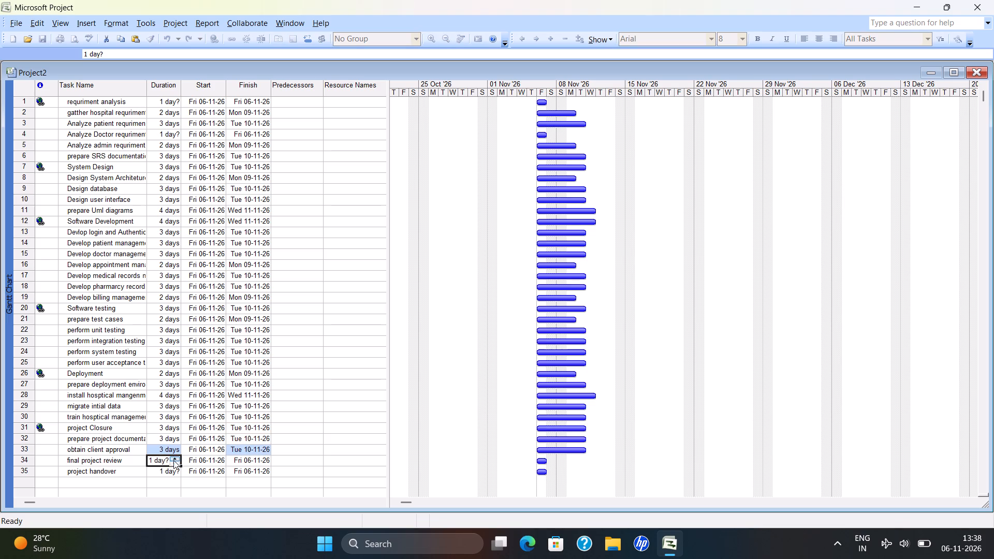
Set the durations of the final project review and project handover tasks to 3 days each.
double_click(173, 460)
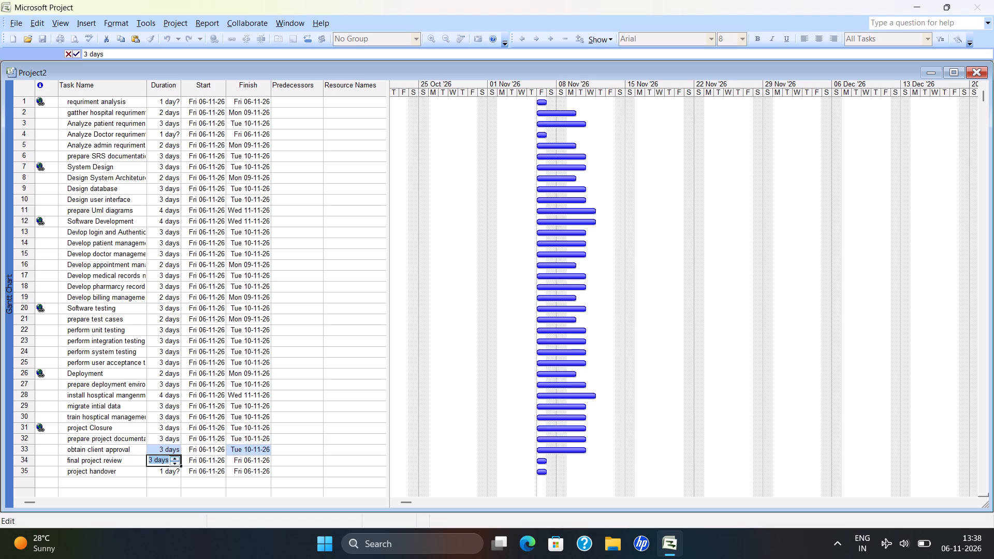
click(169, 477)
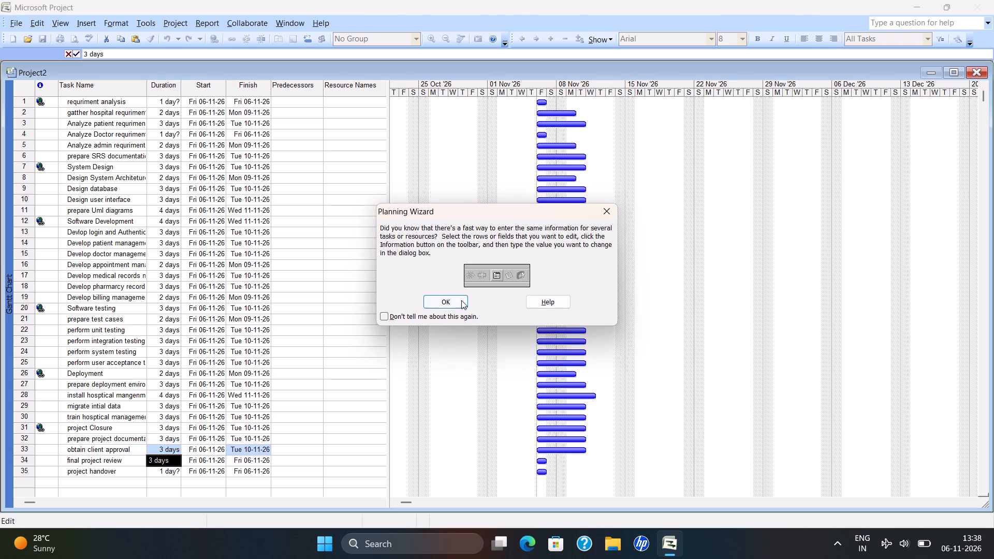
click(458, 301)
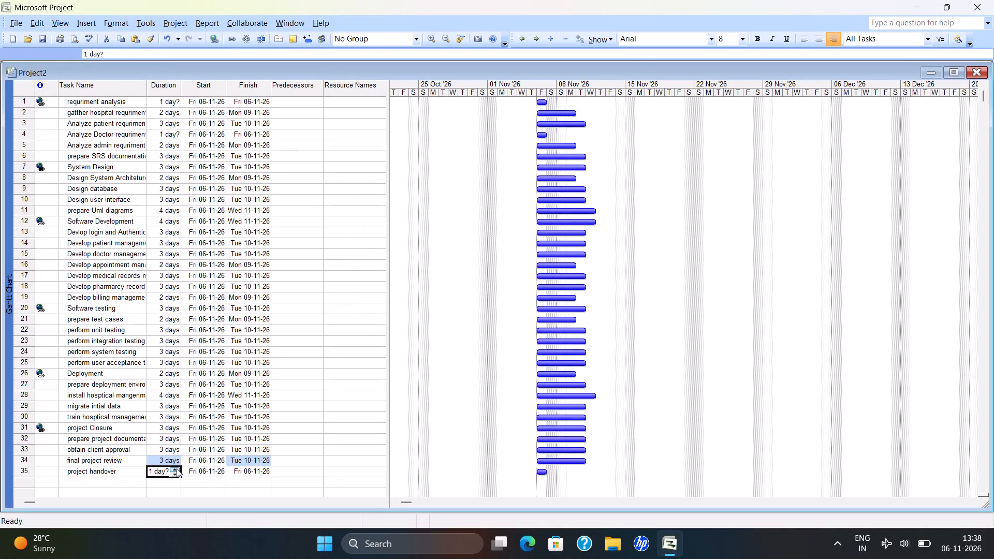
double_click(177, 468)
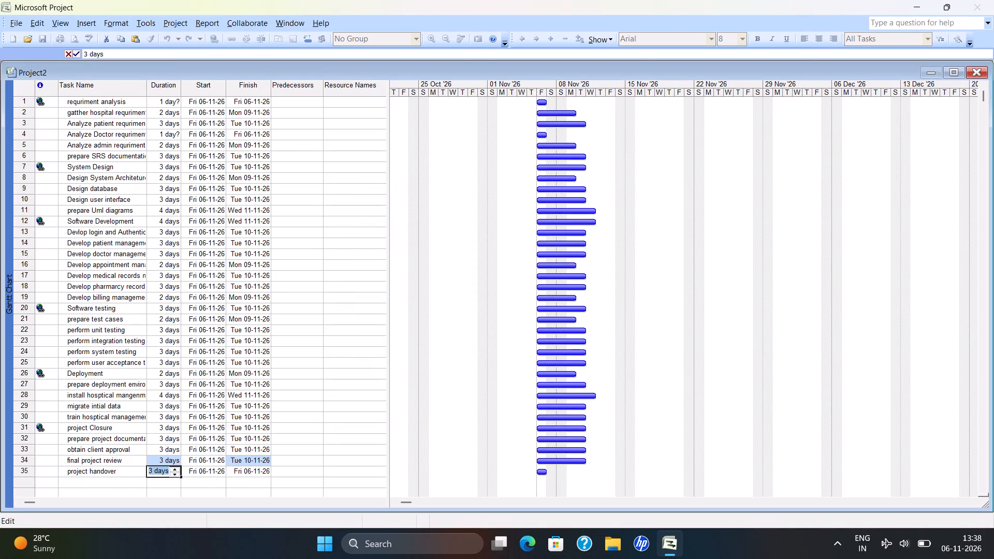
click(163, 436)
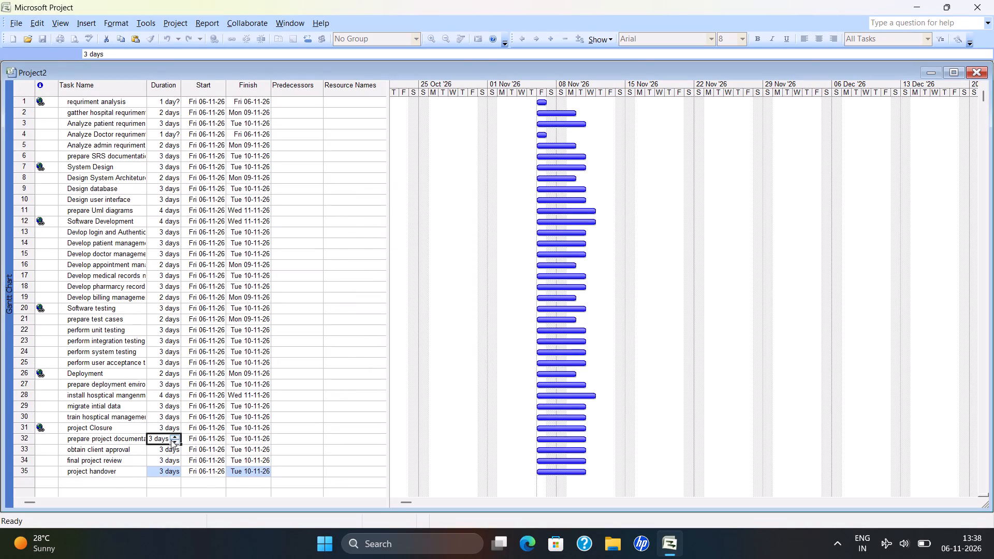
Set the duration of the project documentation task to 1 day and the obtain client approval task to 2 days.
double_click(171, 440)
click(173, 447)
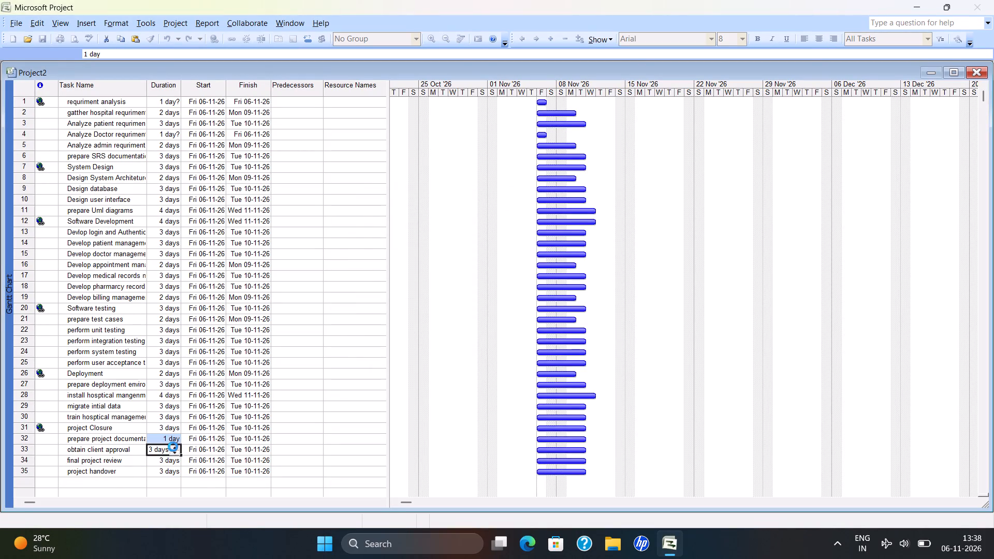
click(176, 453)
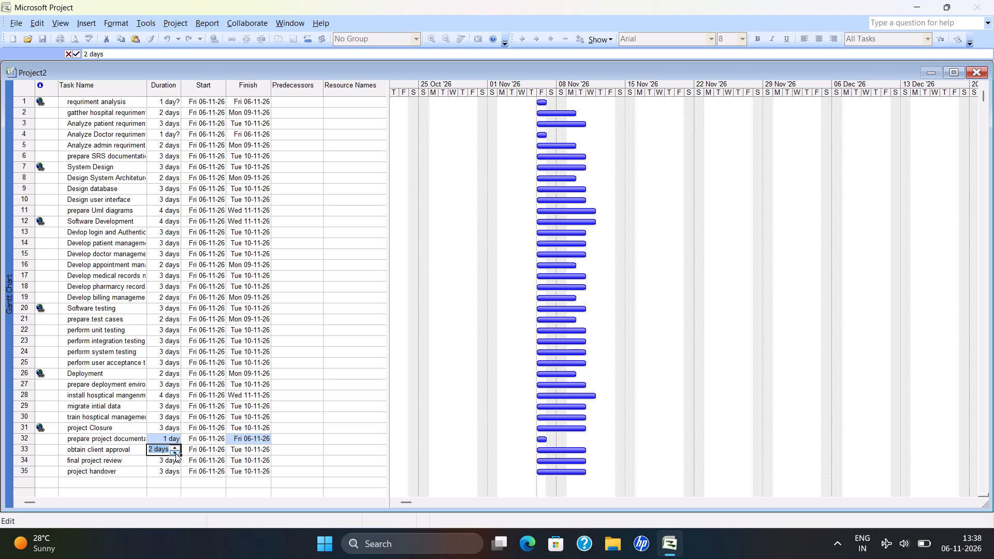
click(173, 457)
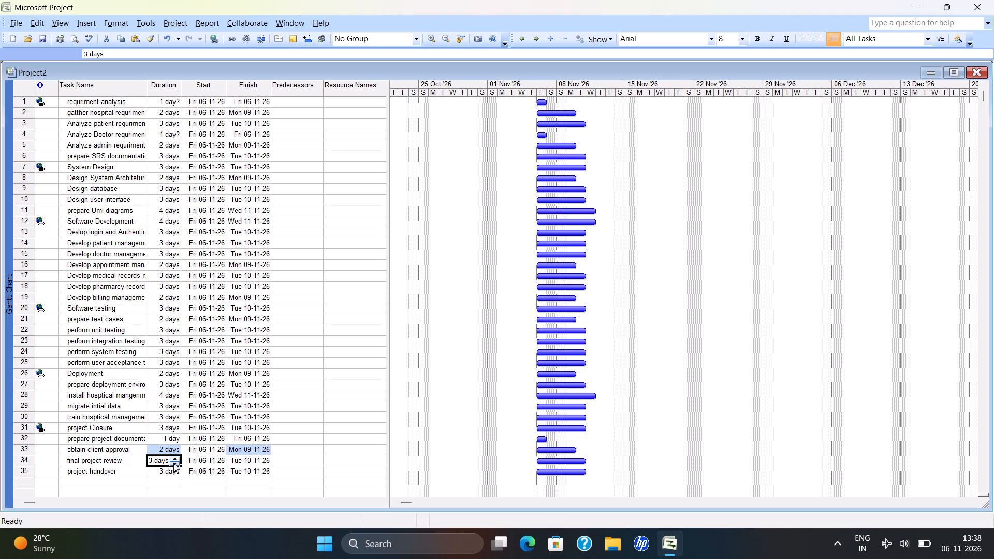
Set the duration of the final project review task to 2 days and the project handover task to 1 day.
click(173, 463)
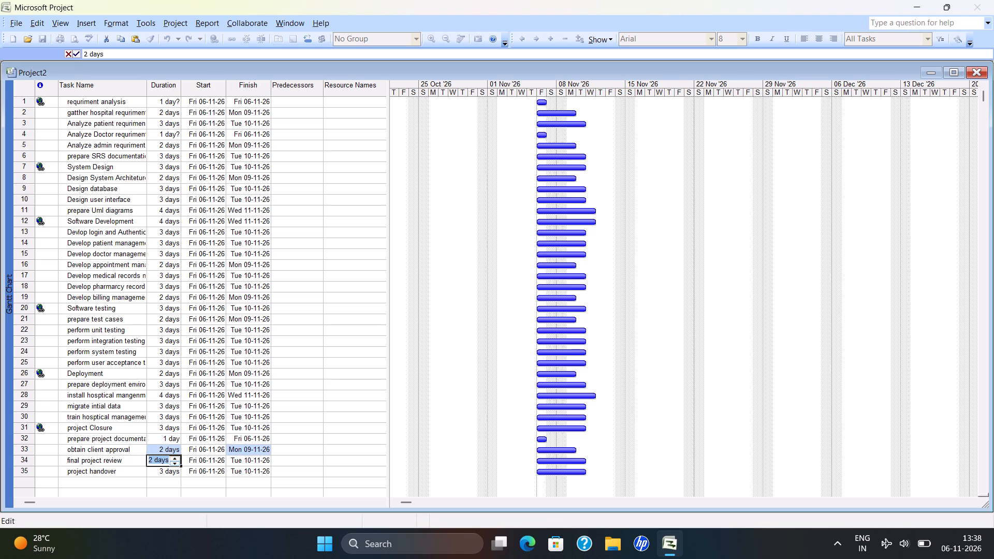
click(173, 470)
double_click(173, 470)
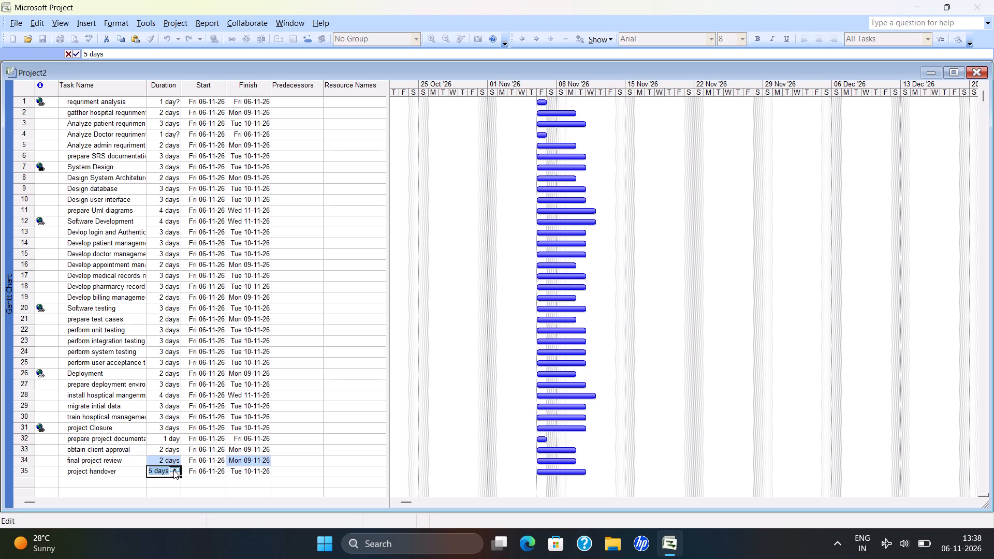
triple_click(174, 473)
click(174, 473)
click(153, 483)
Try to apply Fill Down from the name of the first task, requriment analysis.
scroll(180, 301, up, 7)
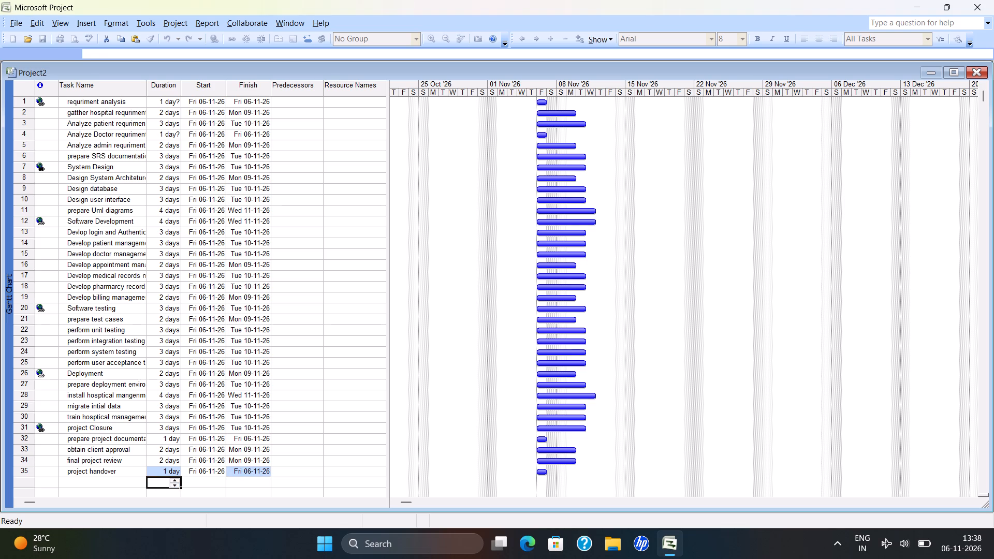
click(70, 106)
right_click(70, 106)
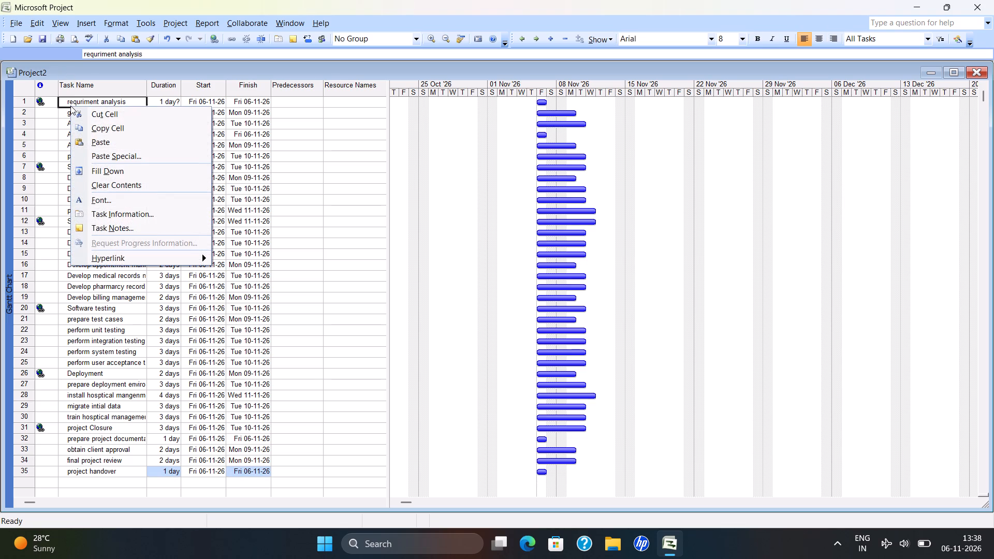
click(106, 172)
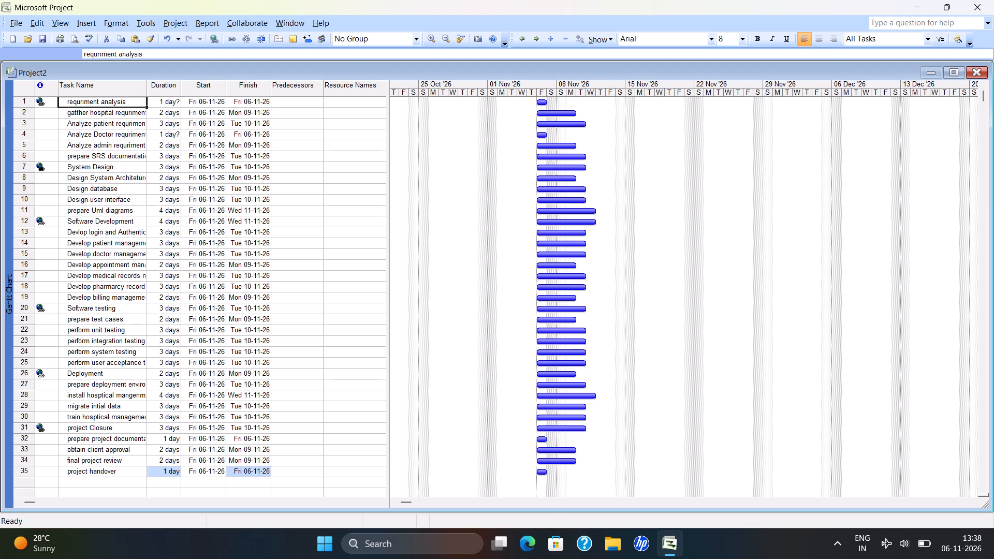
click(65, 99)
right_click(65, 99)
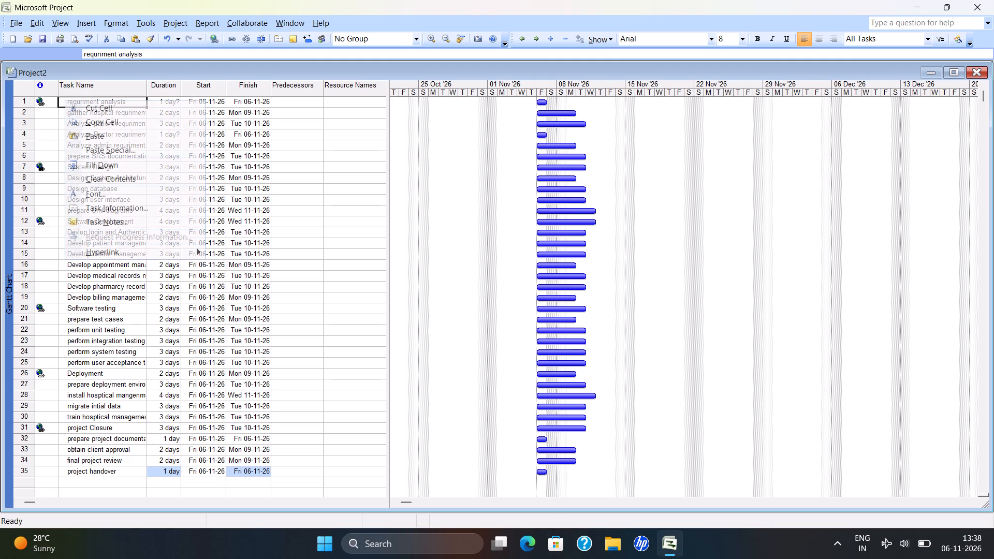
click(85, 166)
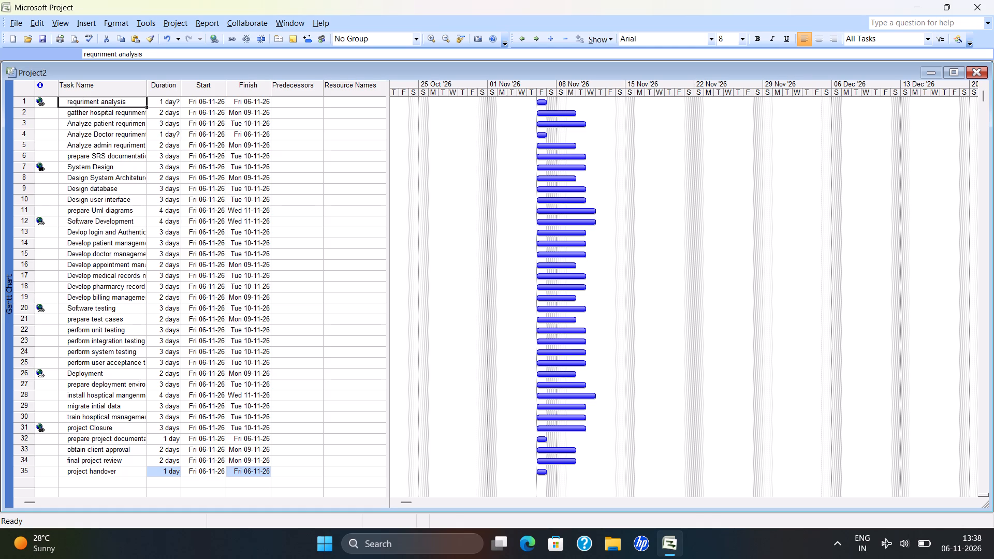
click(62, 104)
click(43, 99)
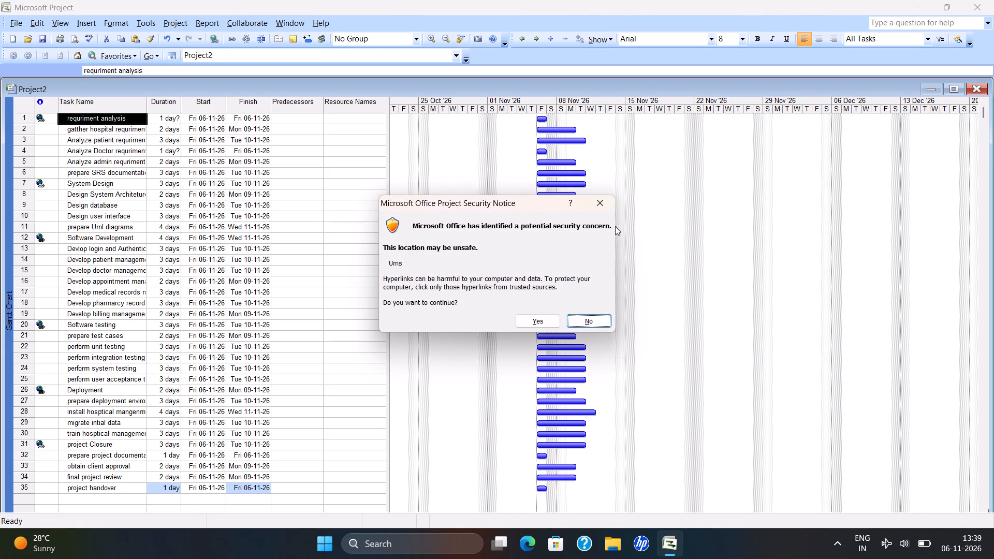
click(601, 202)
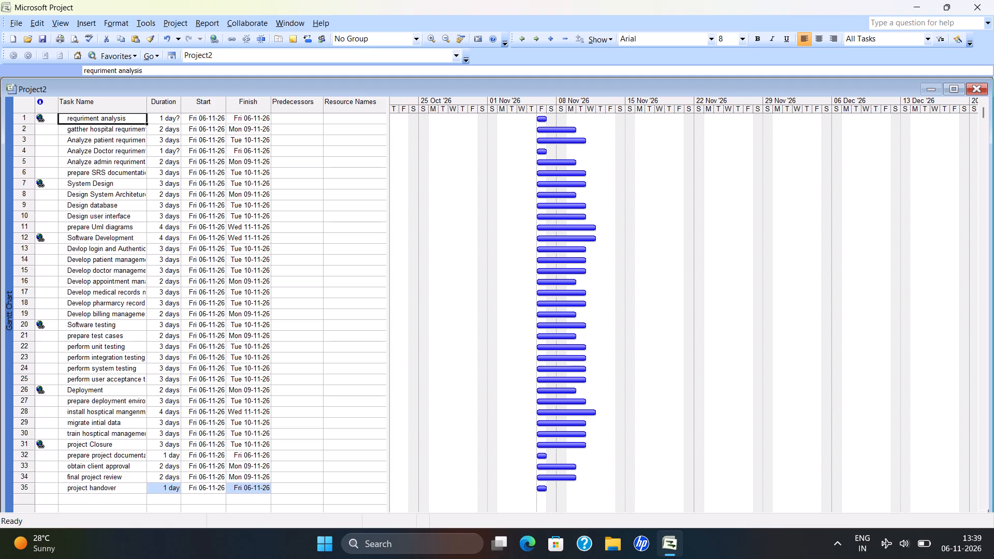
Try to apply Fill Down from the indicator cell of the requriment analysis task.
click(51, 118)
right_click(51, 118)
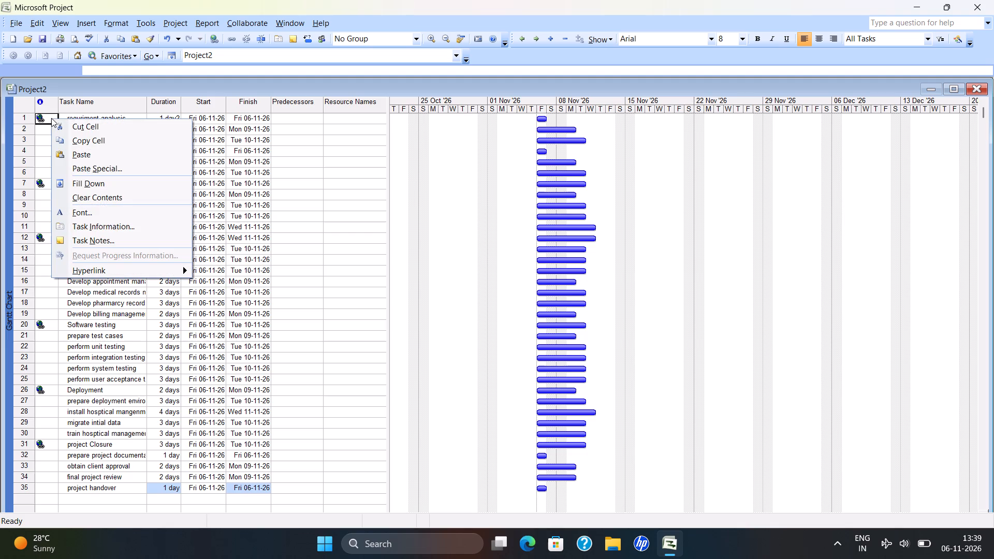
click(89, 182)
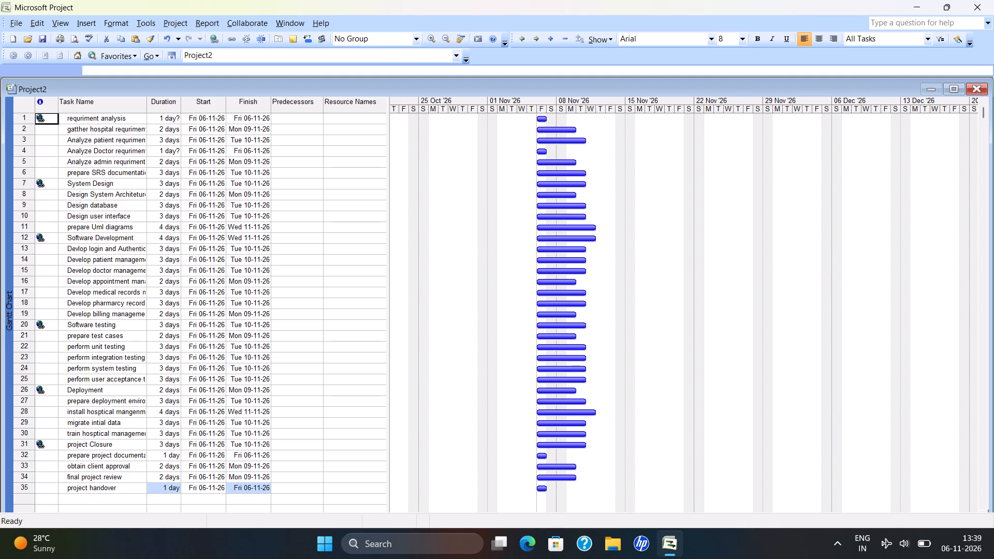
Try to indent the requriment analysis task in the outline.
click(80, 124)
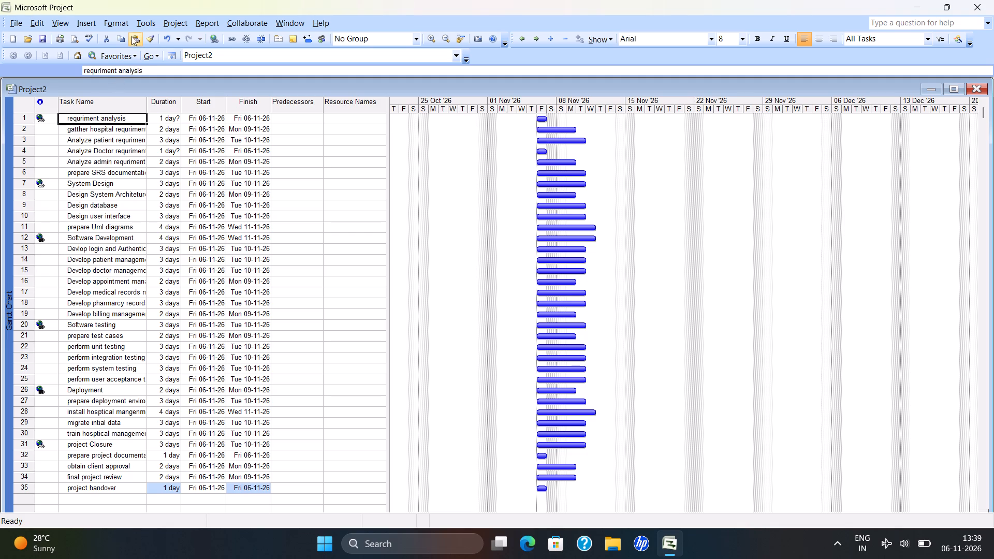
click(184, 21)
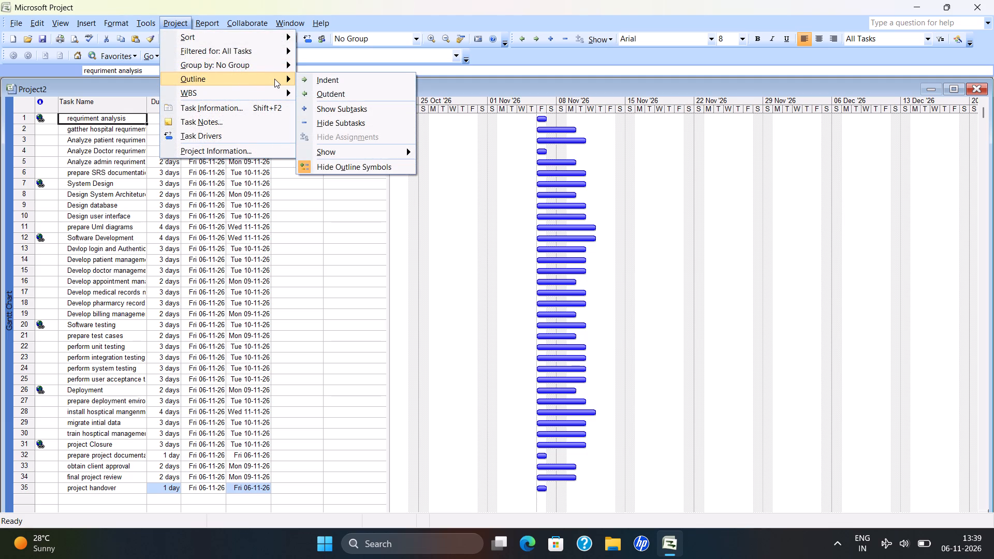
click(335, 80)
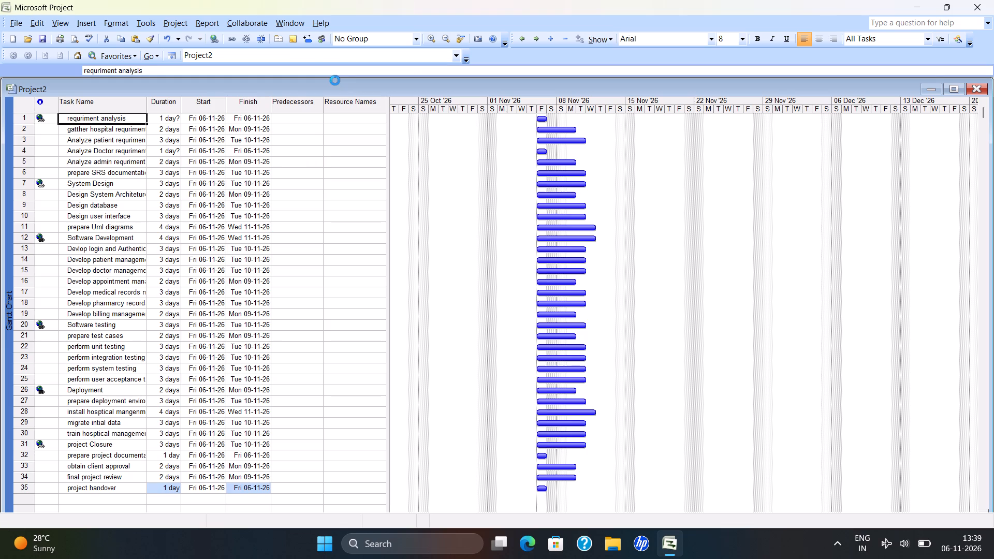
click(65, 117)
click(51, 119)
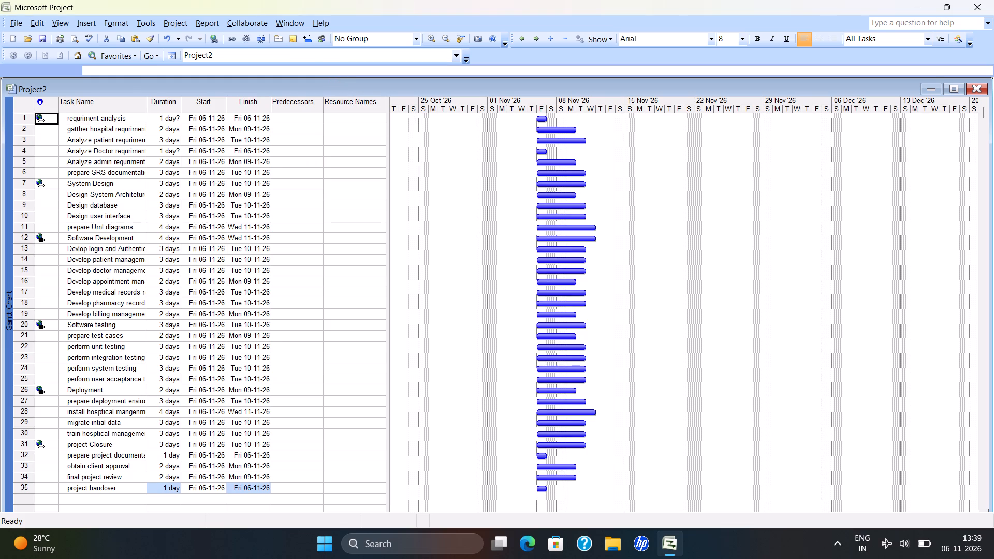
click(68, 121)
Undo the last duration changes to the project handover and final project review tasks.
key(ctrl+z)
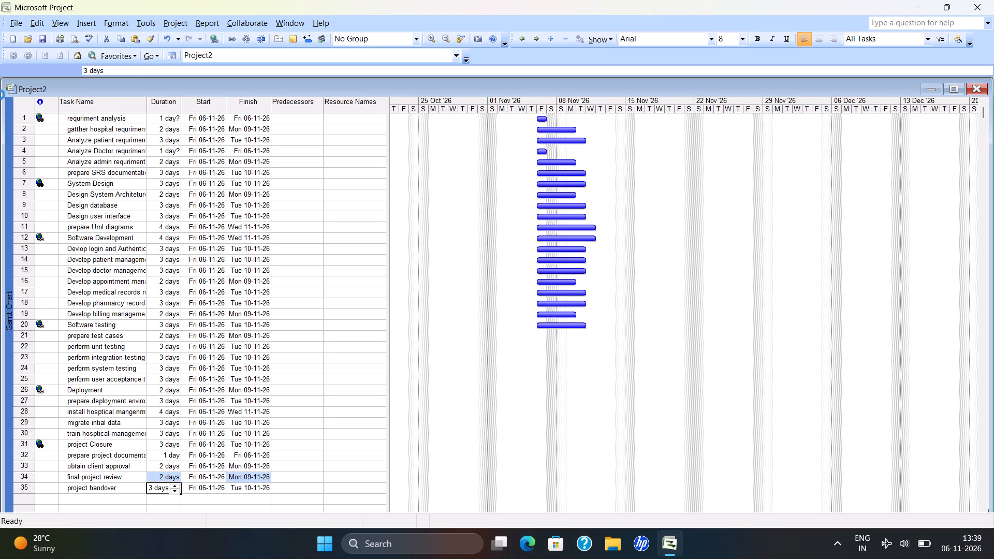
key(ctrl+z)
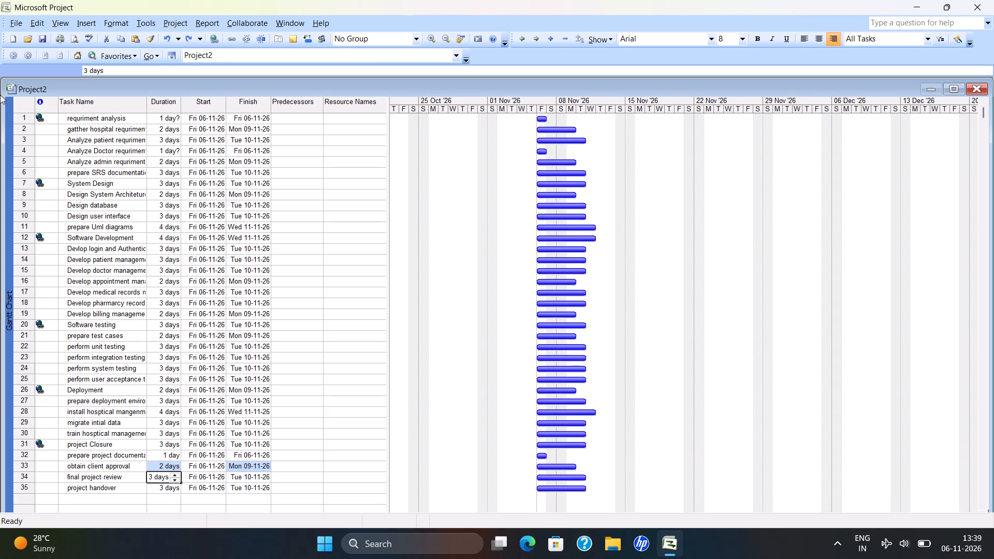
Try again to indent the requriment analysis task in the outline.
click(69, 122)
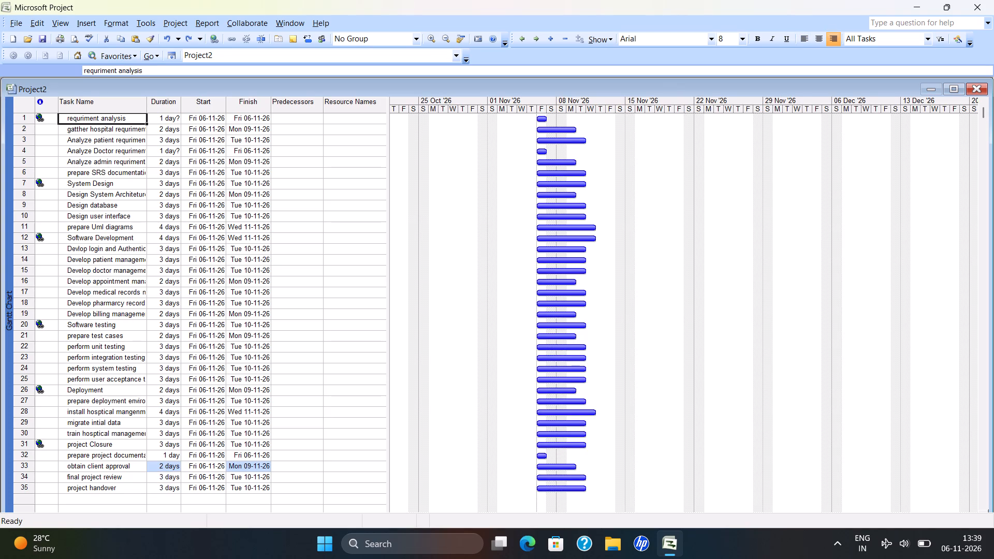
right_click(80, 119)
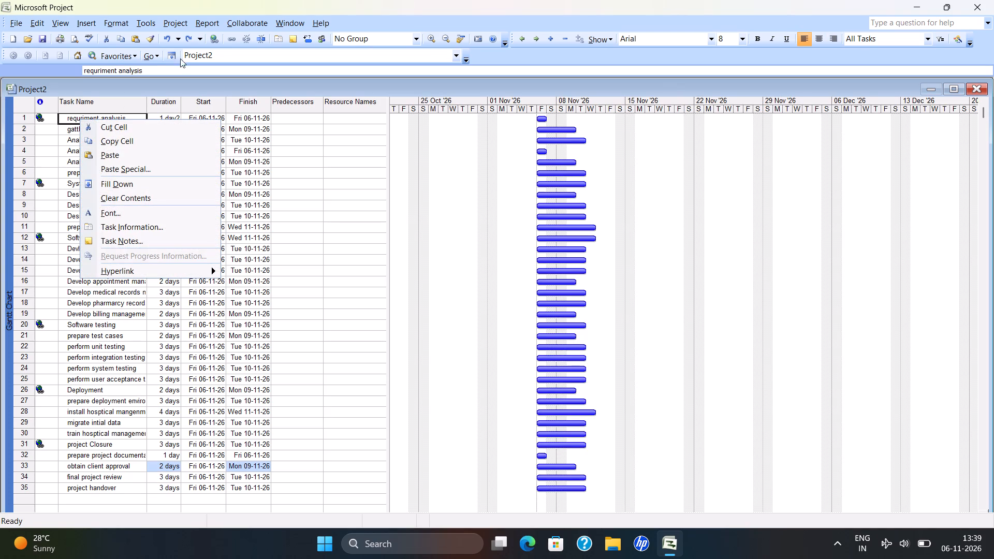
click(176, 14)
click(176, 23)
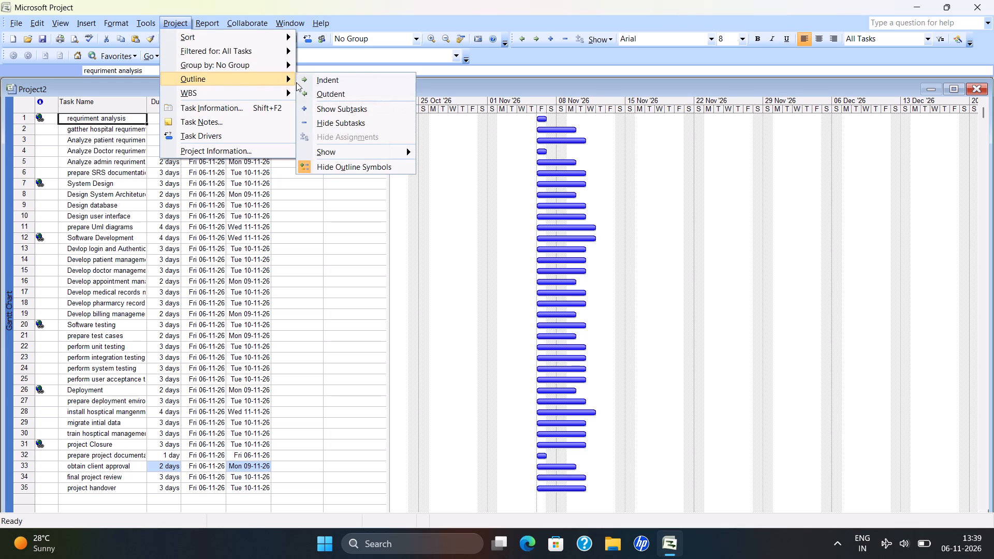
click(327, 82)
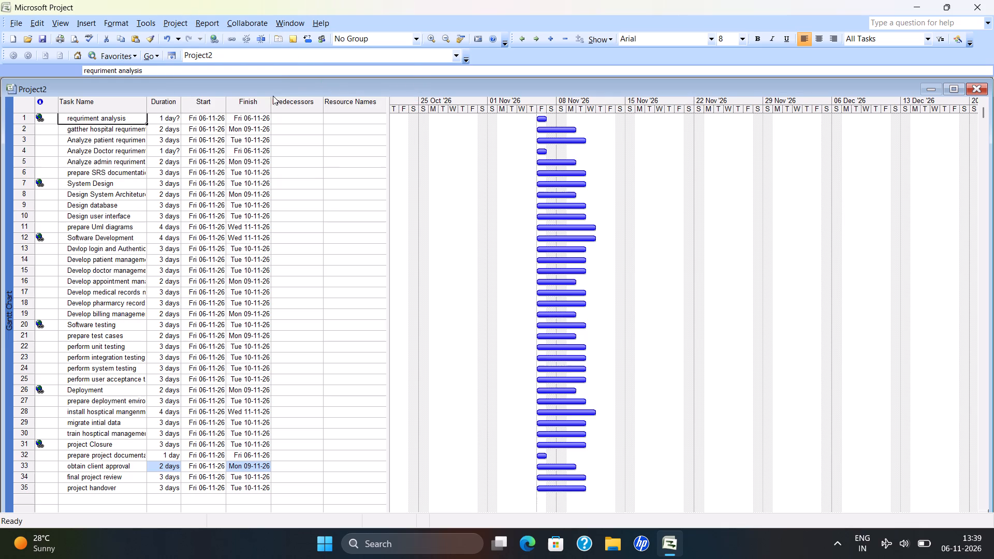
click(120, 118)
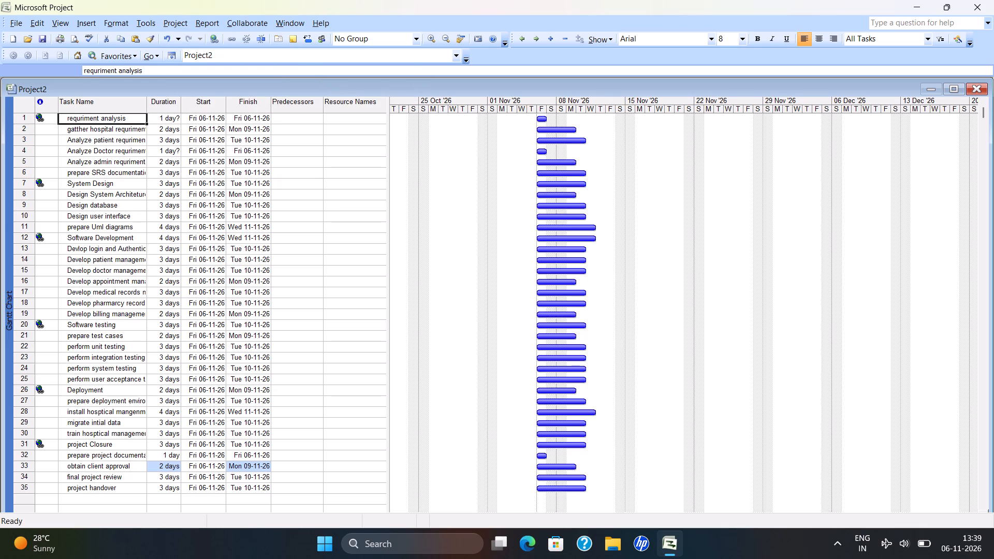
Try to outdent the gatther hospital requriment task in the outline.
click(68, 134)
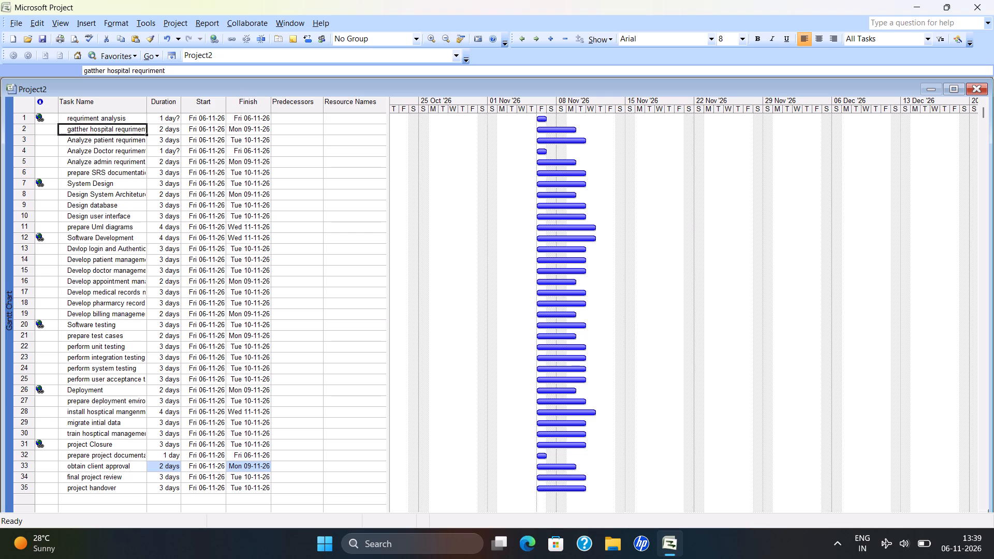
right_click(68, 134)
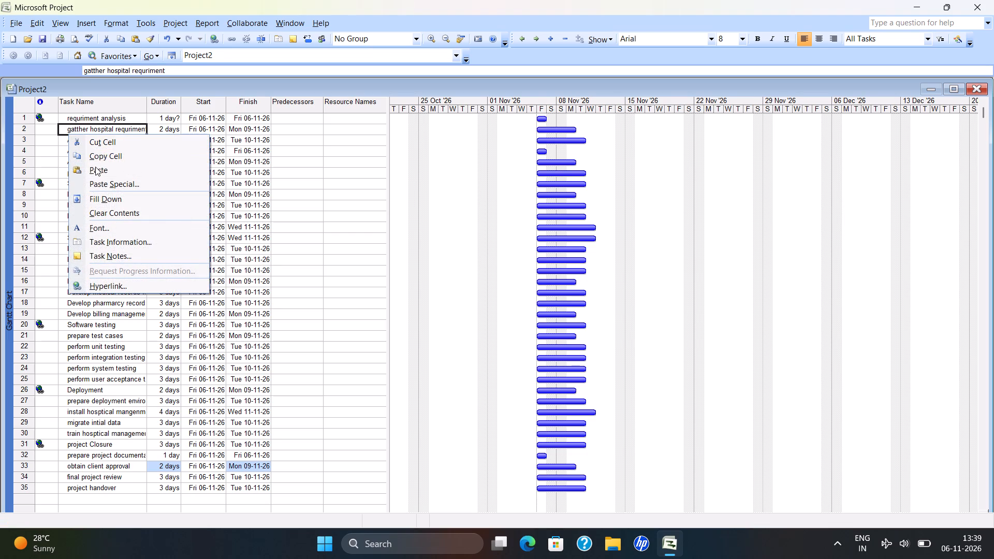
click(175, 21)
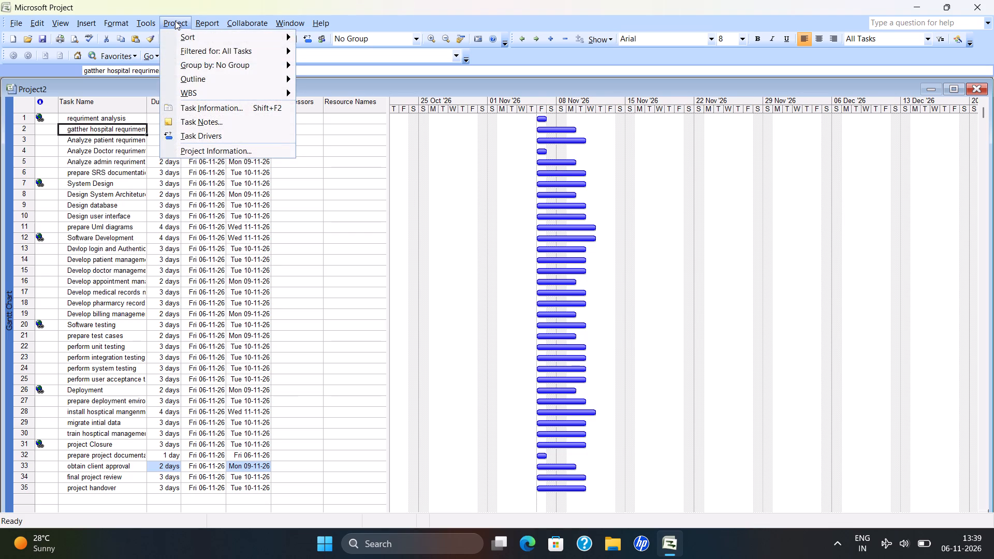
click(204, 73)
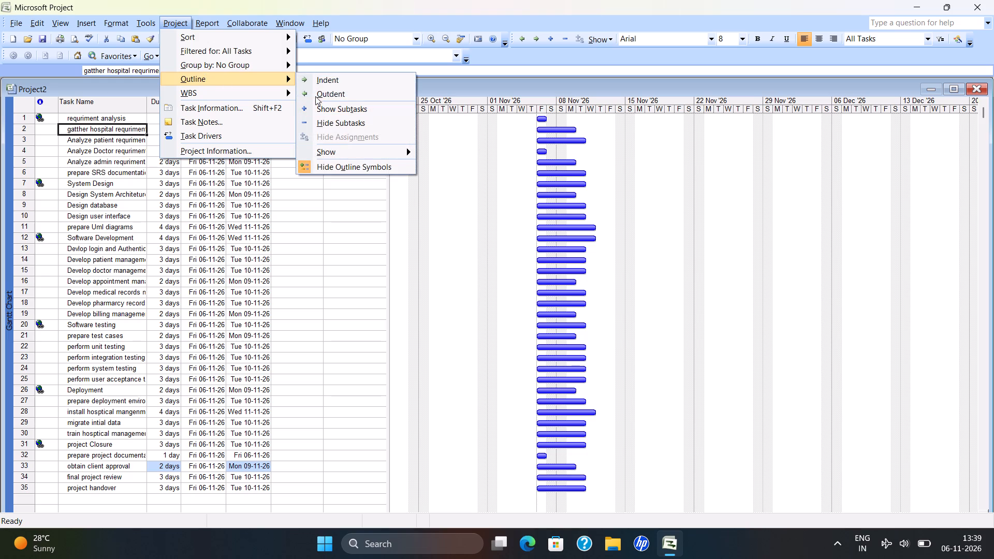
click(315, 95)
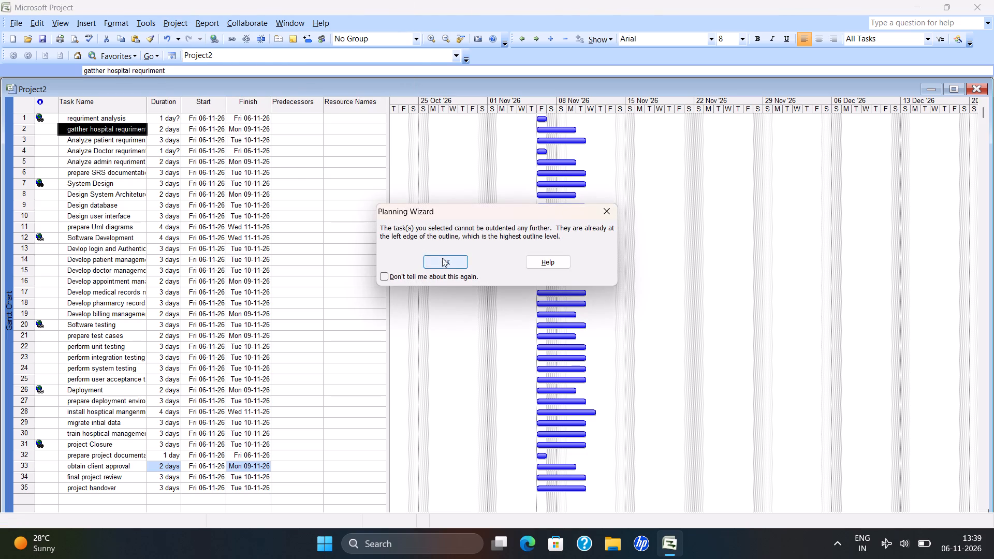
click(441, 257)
Indent the gatther hospital requriment task to make it a subtask of requriment analysis.
click(80, 131)
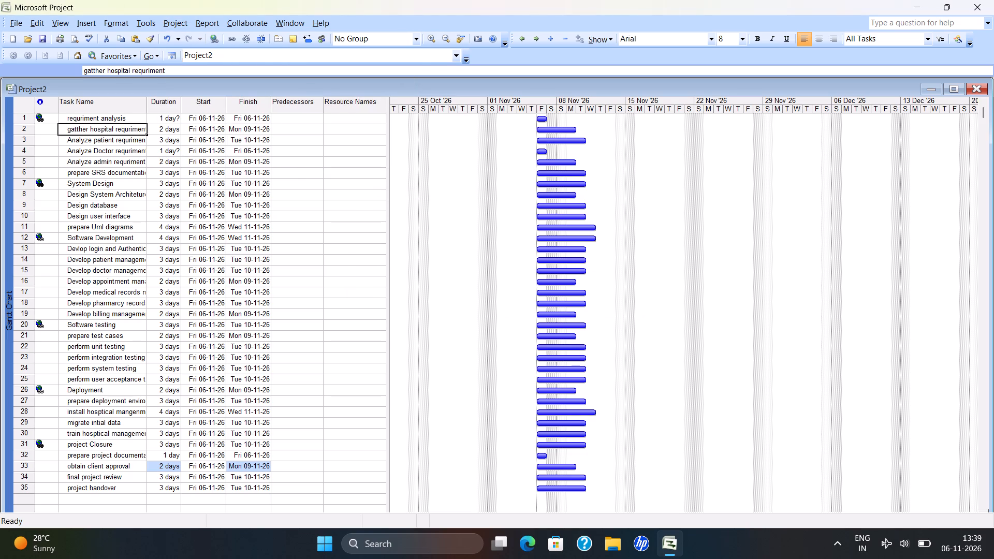
right_click(80, 131)
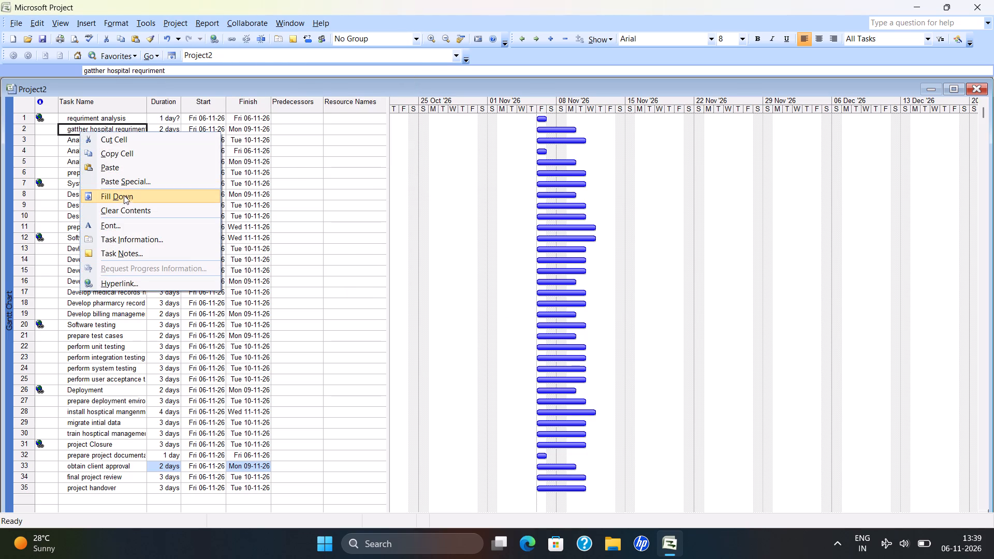
click(176, 25)
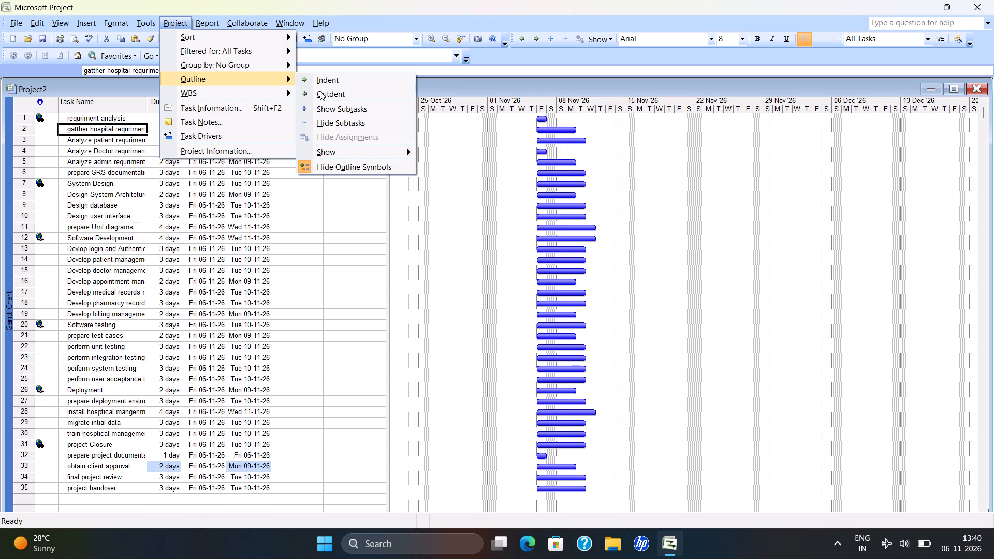
click(320, 83)
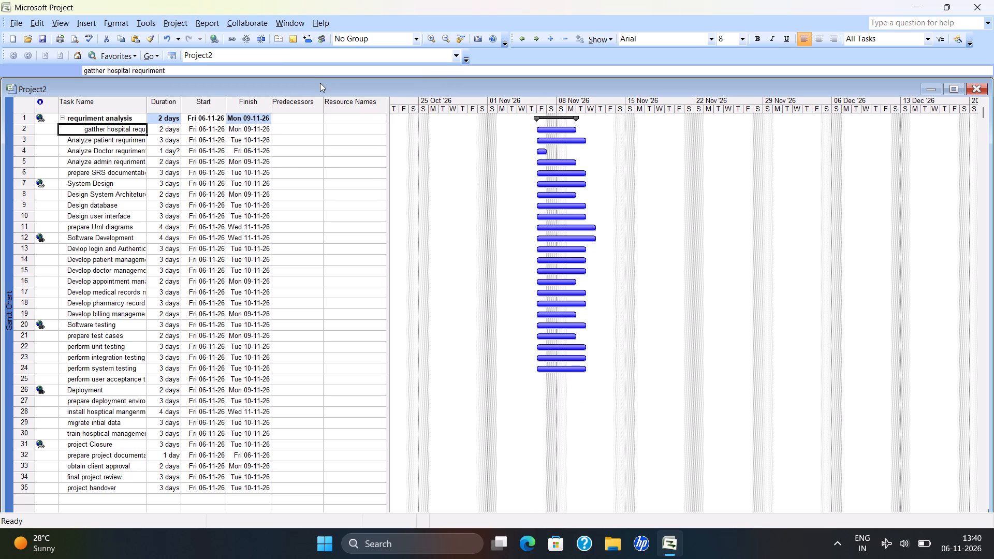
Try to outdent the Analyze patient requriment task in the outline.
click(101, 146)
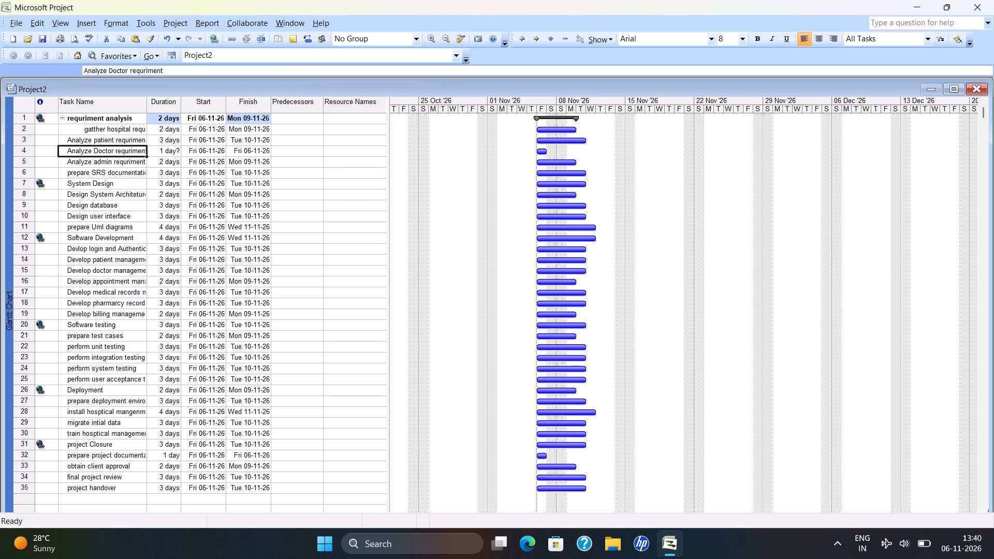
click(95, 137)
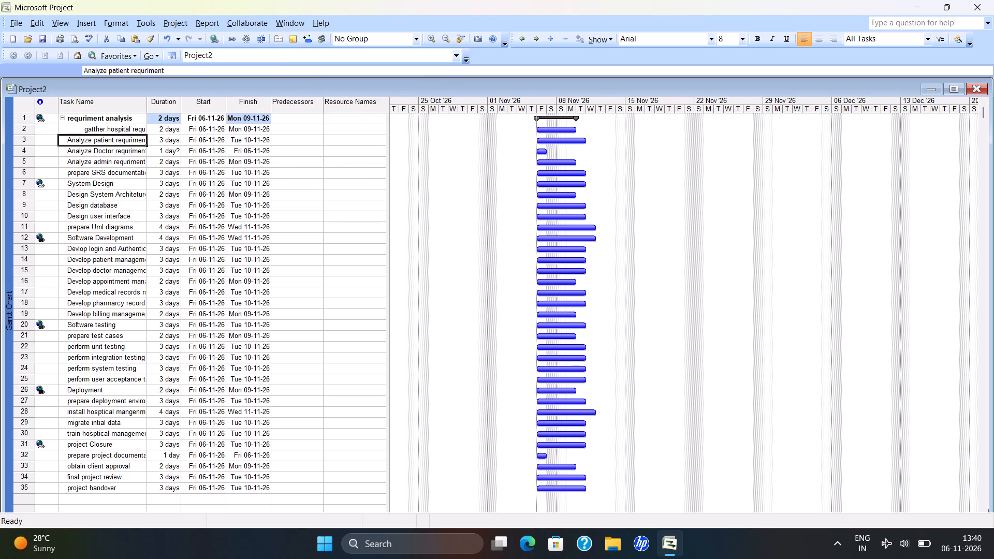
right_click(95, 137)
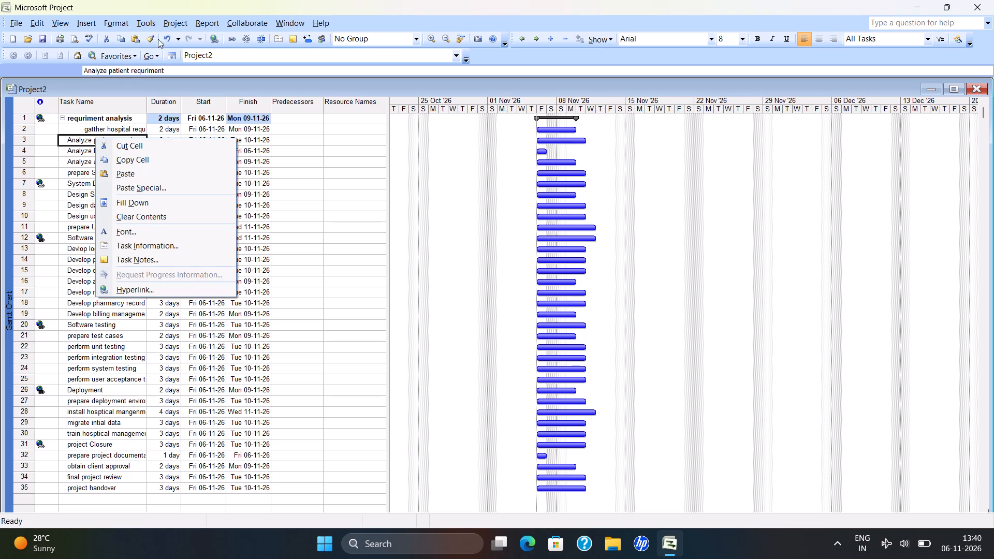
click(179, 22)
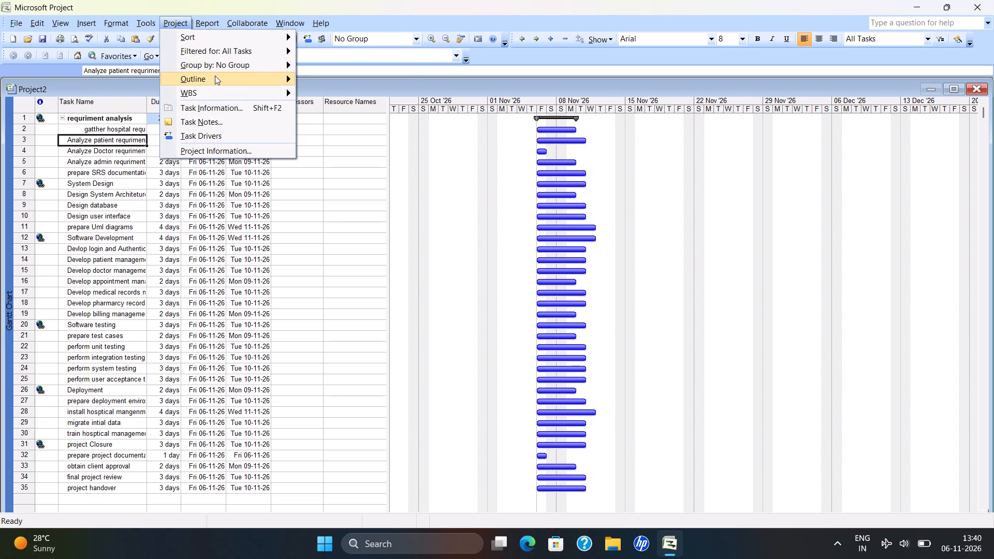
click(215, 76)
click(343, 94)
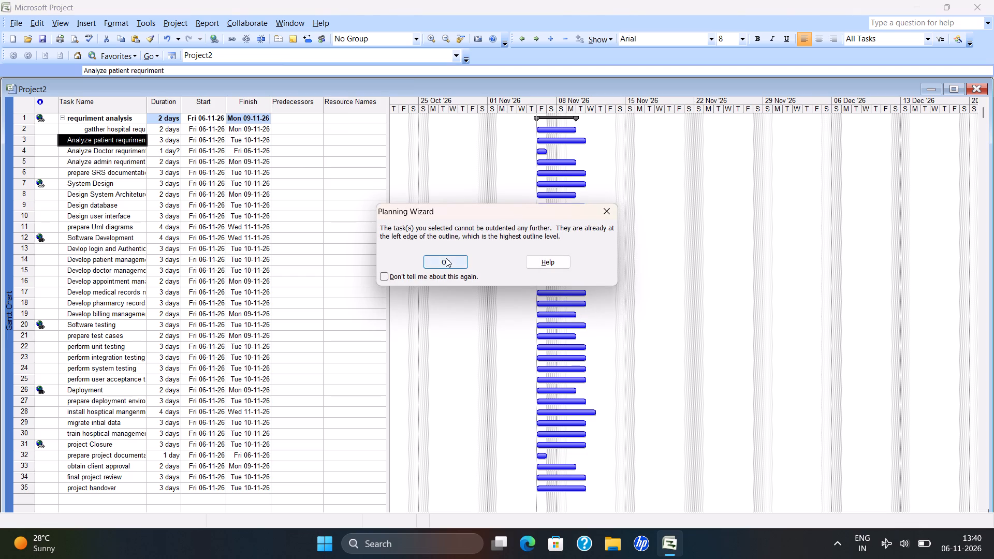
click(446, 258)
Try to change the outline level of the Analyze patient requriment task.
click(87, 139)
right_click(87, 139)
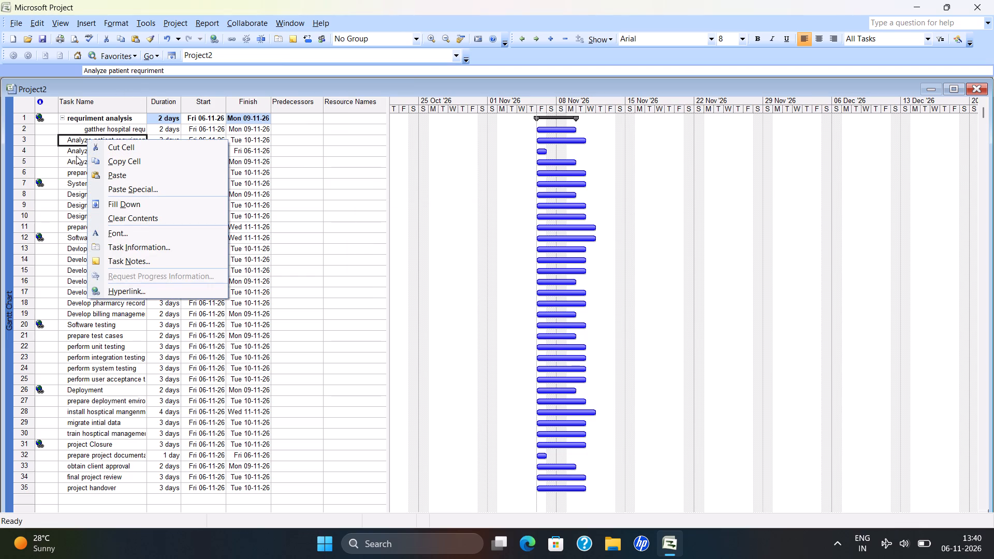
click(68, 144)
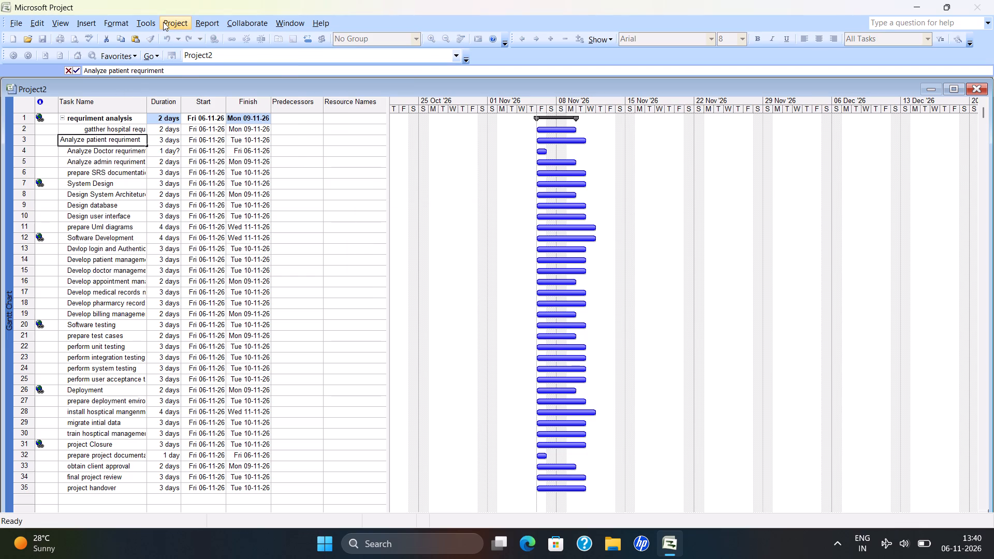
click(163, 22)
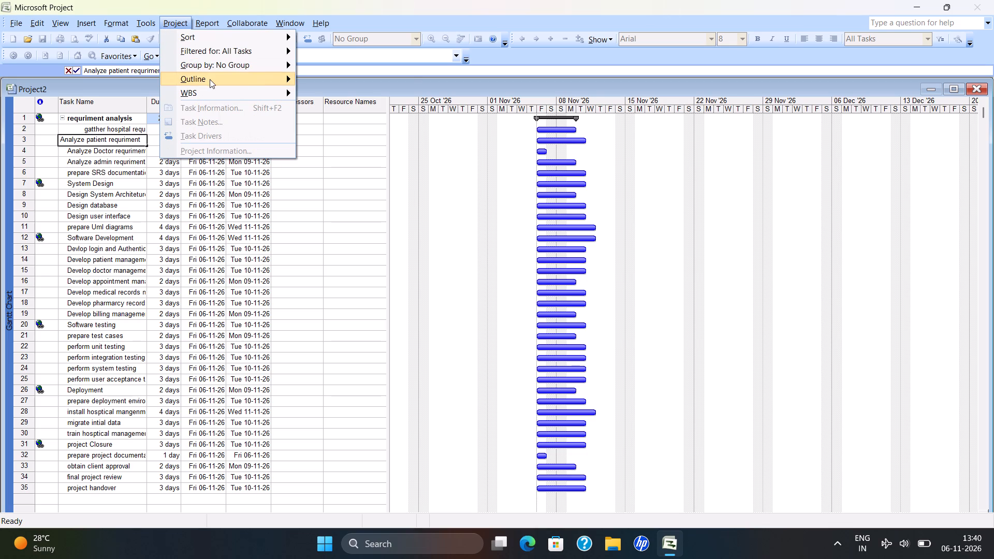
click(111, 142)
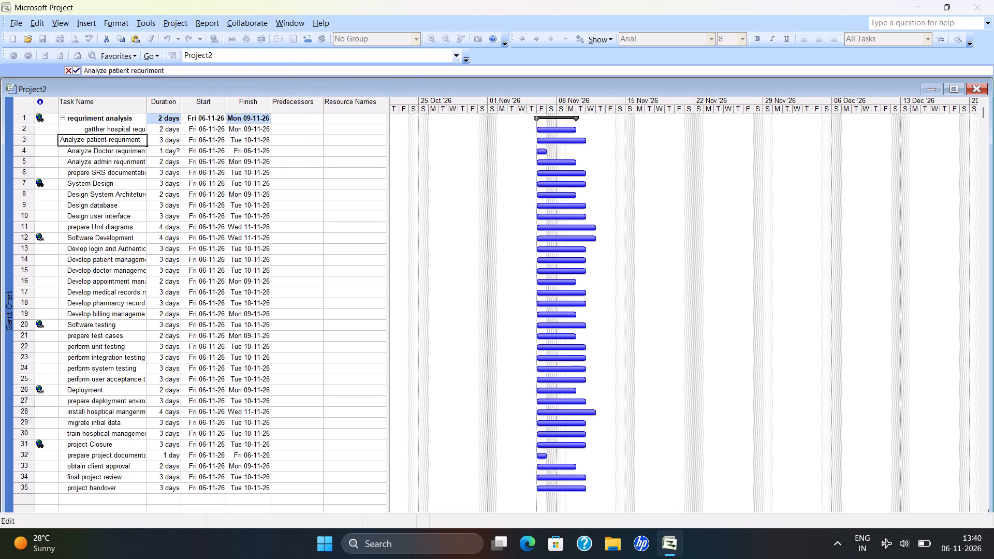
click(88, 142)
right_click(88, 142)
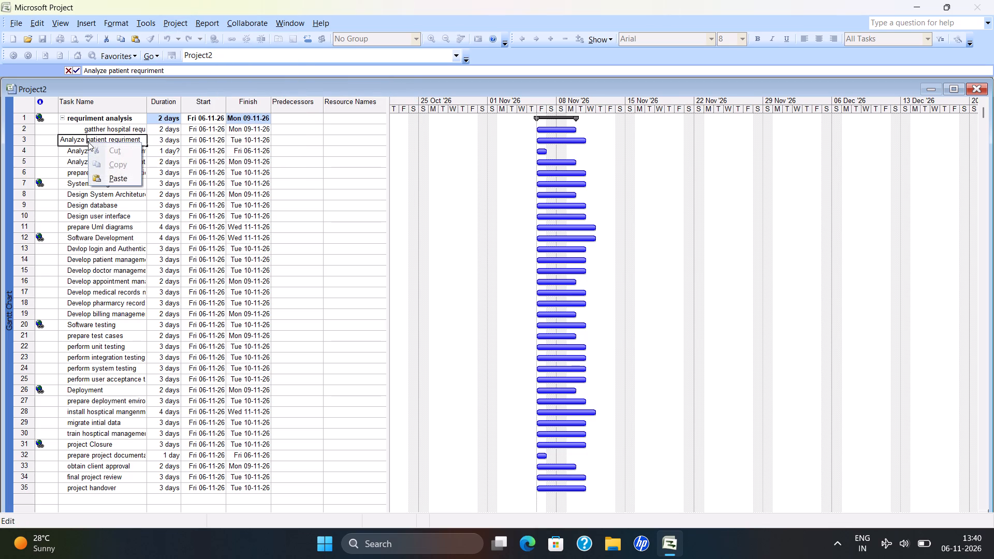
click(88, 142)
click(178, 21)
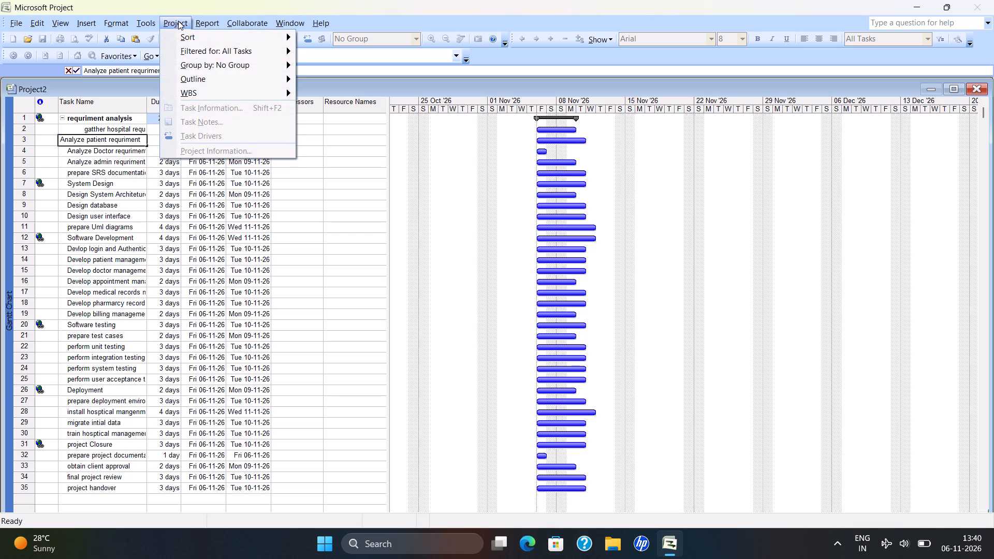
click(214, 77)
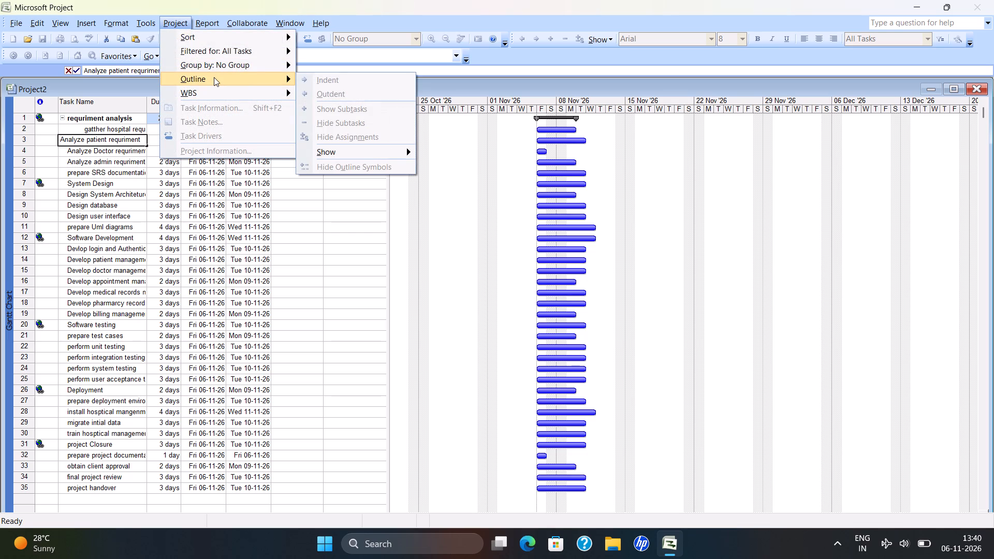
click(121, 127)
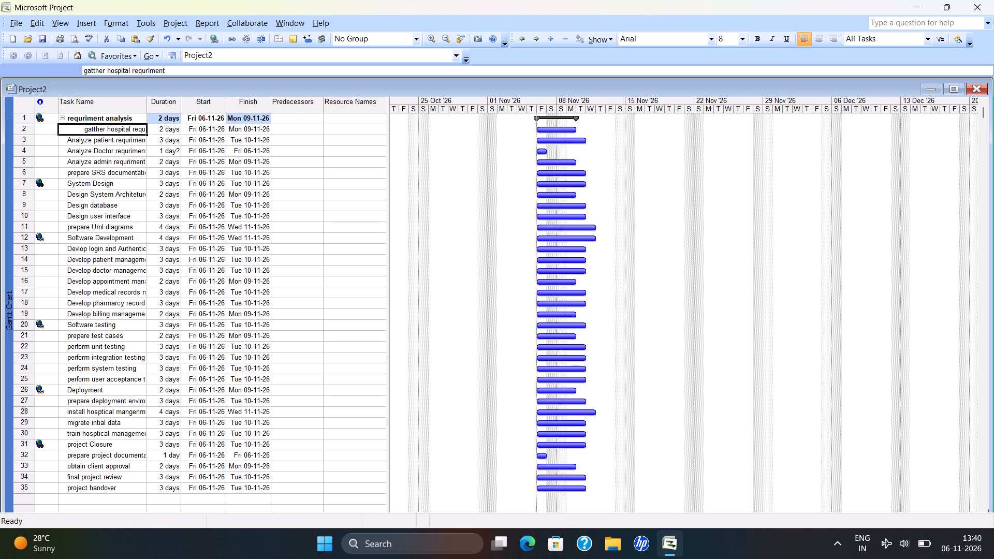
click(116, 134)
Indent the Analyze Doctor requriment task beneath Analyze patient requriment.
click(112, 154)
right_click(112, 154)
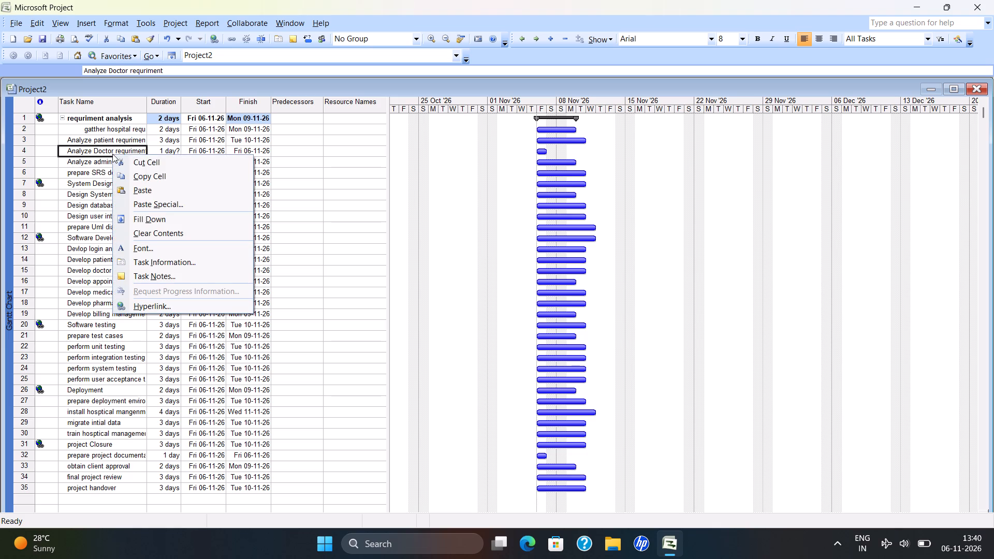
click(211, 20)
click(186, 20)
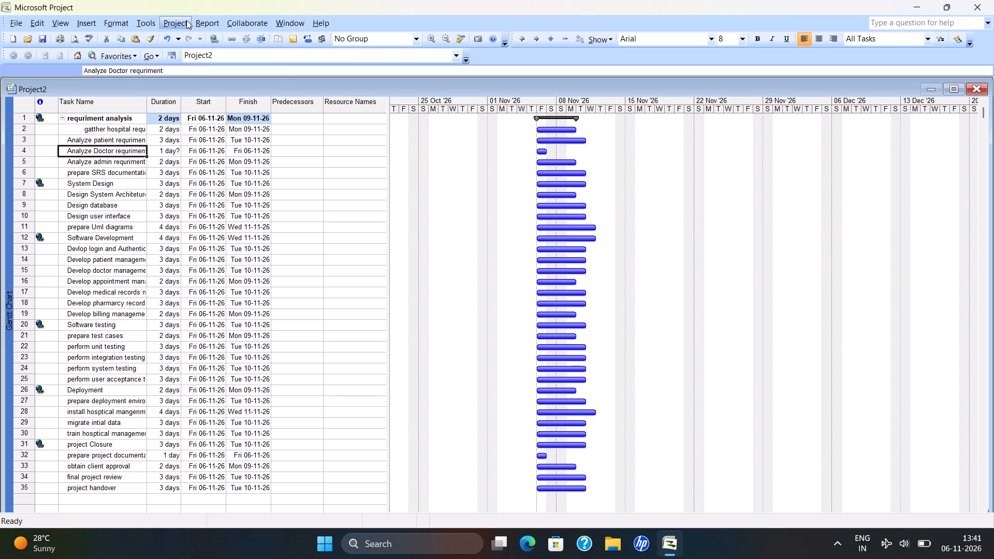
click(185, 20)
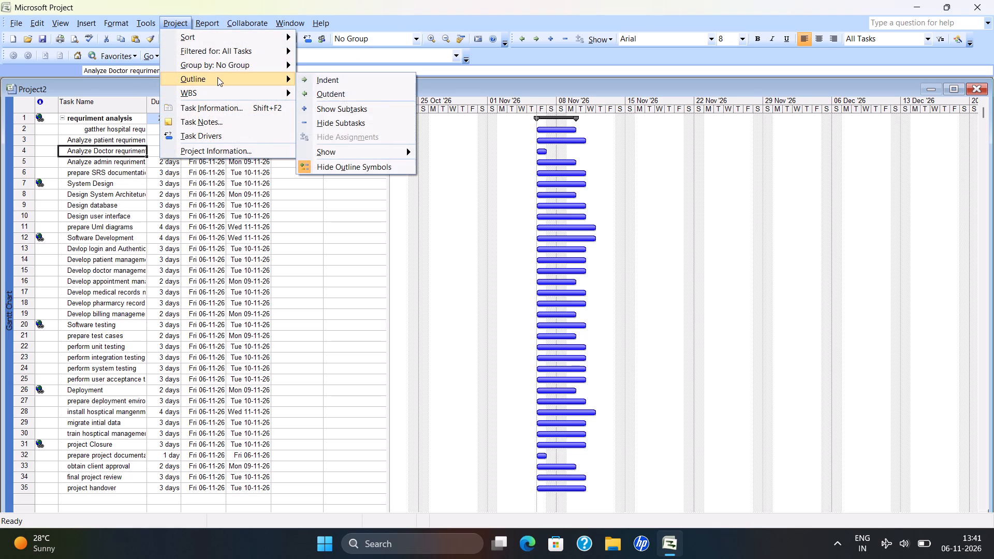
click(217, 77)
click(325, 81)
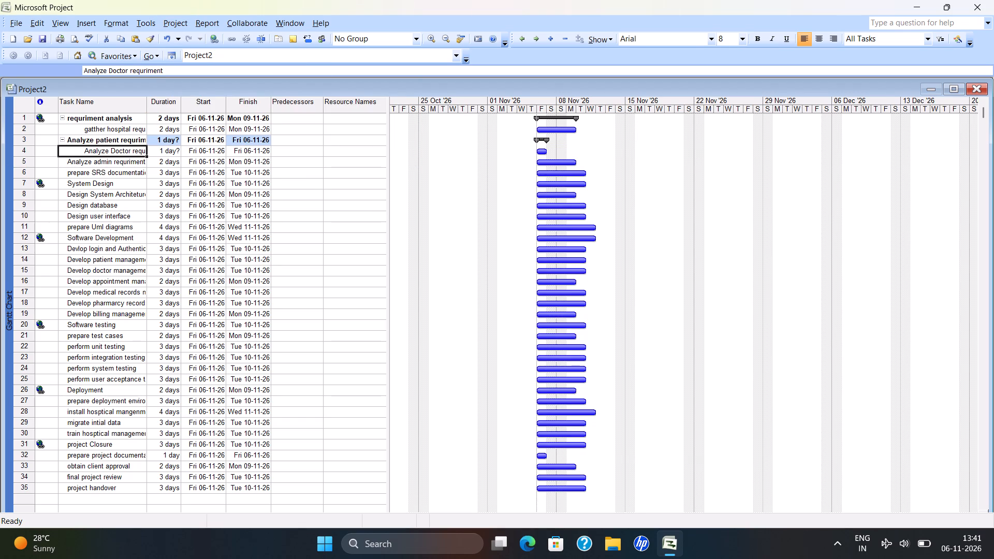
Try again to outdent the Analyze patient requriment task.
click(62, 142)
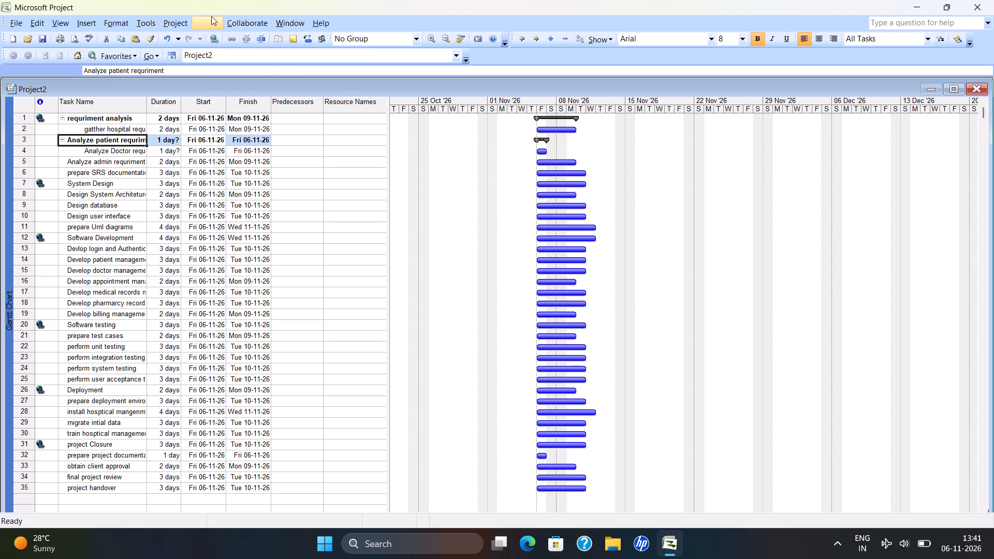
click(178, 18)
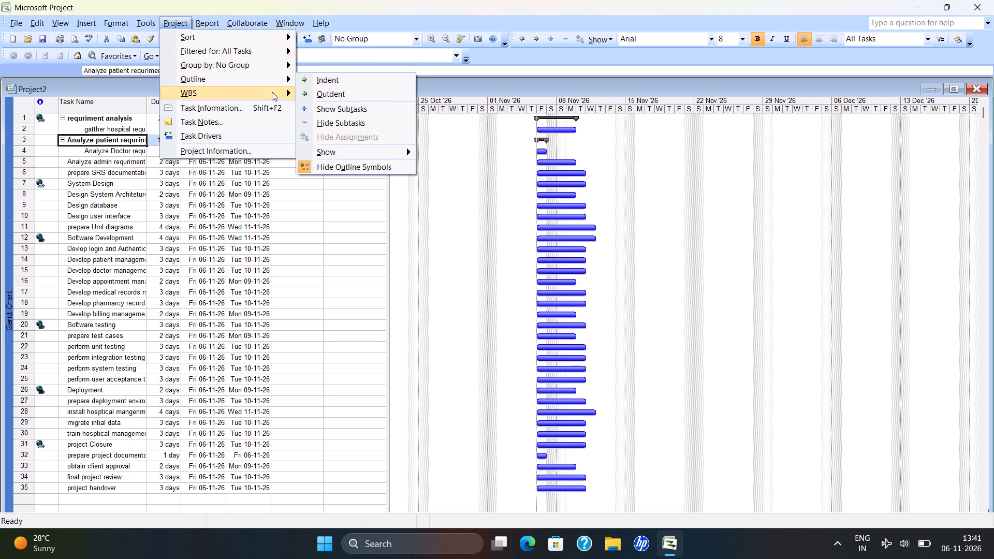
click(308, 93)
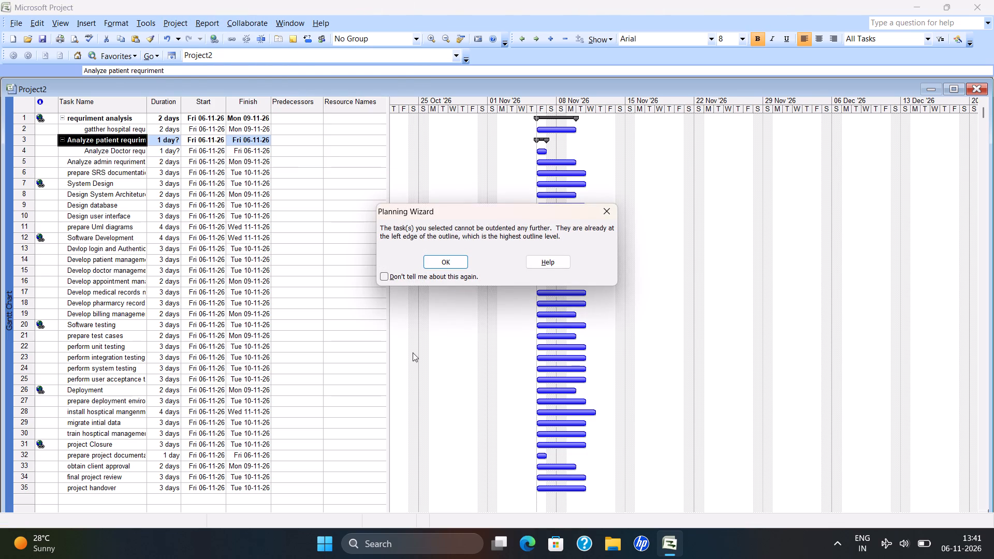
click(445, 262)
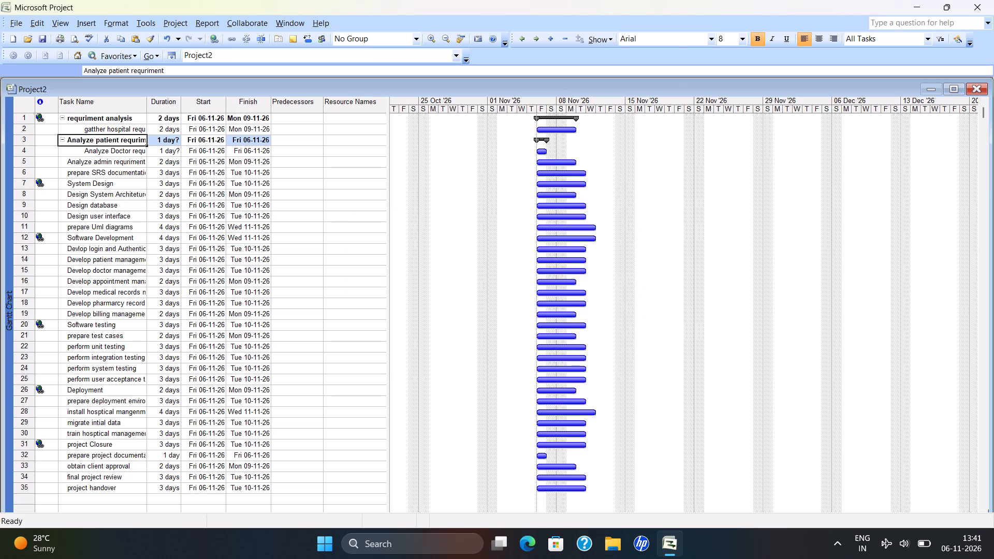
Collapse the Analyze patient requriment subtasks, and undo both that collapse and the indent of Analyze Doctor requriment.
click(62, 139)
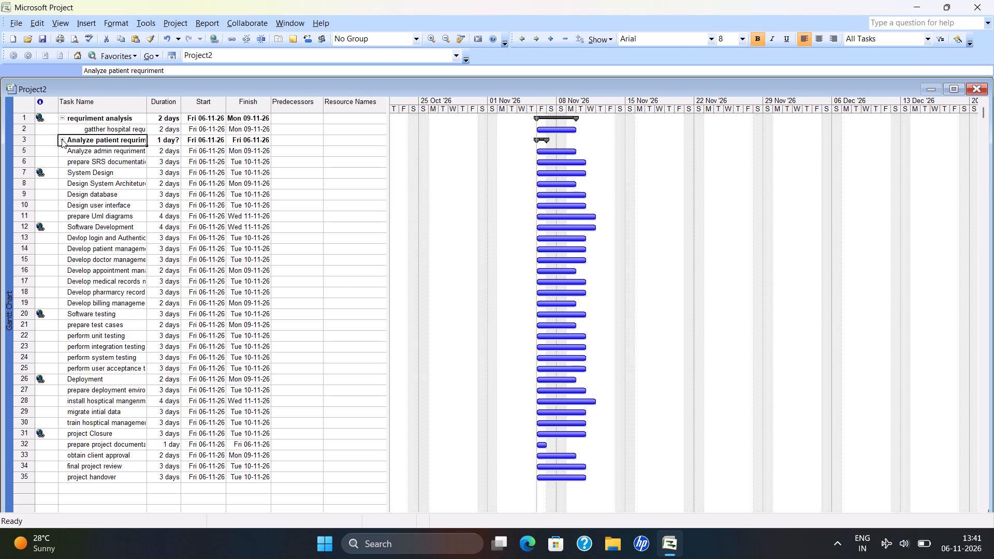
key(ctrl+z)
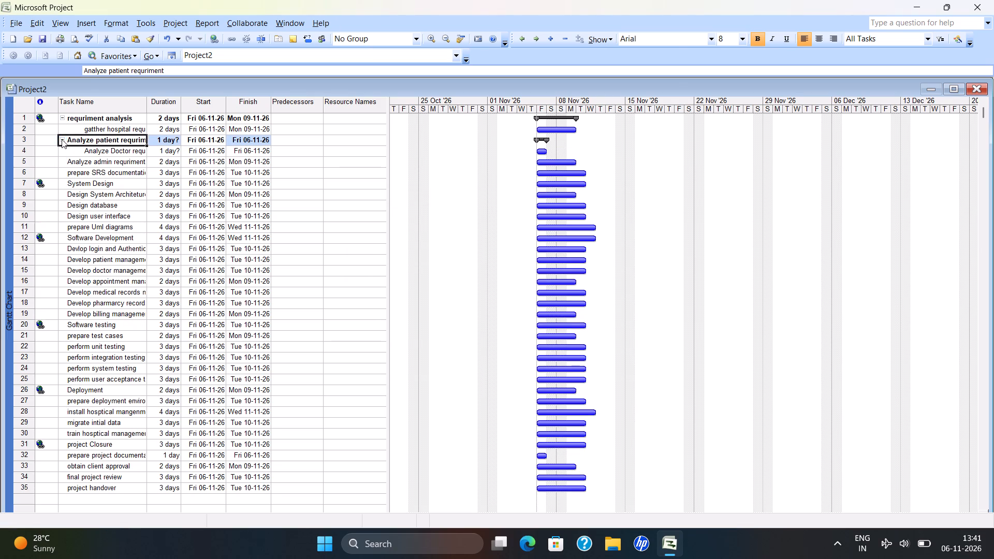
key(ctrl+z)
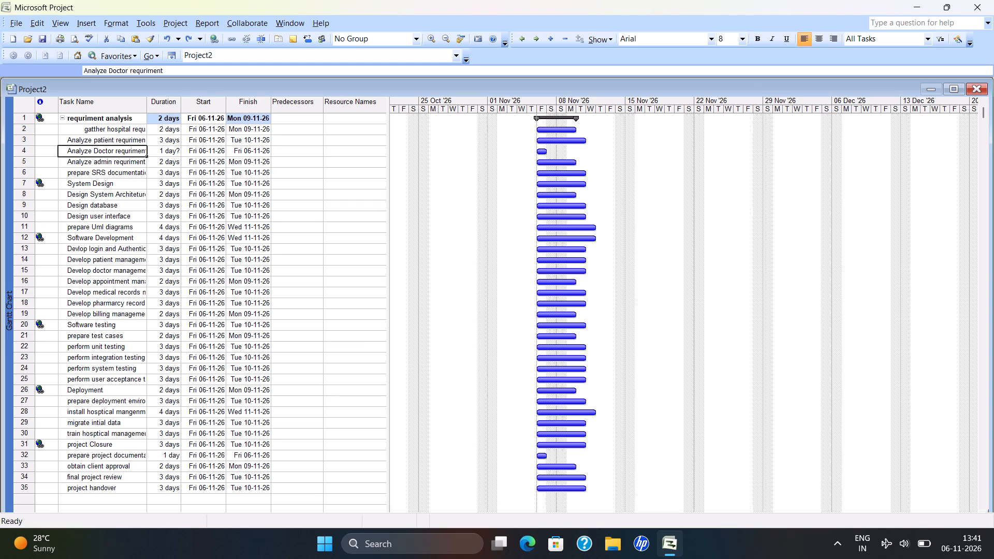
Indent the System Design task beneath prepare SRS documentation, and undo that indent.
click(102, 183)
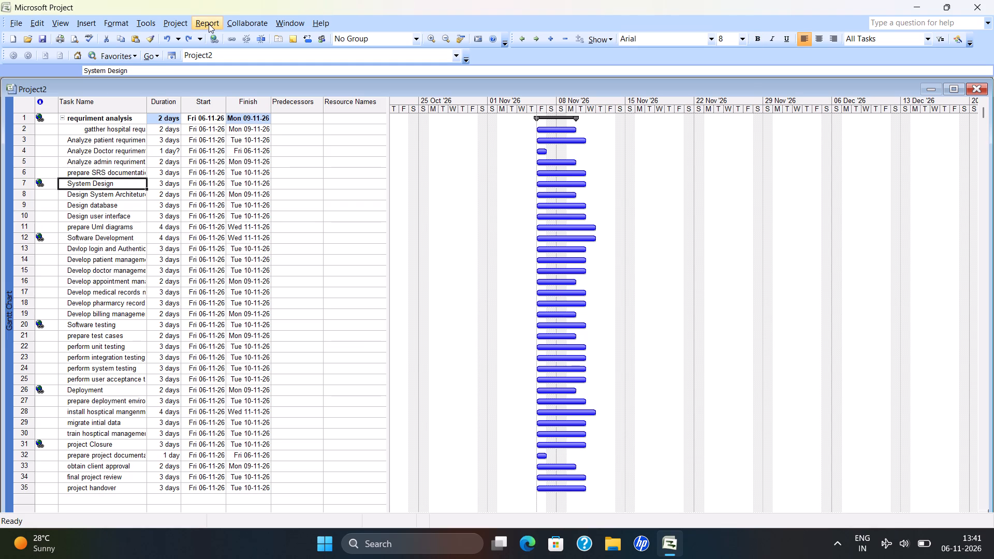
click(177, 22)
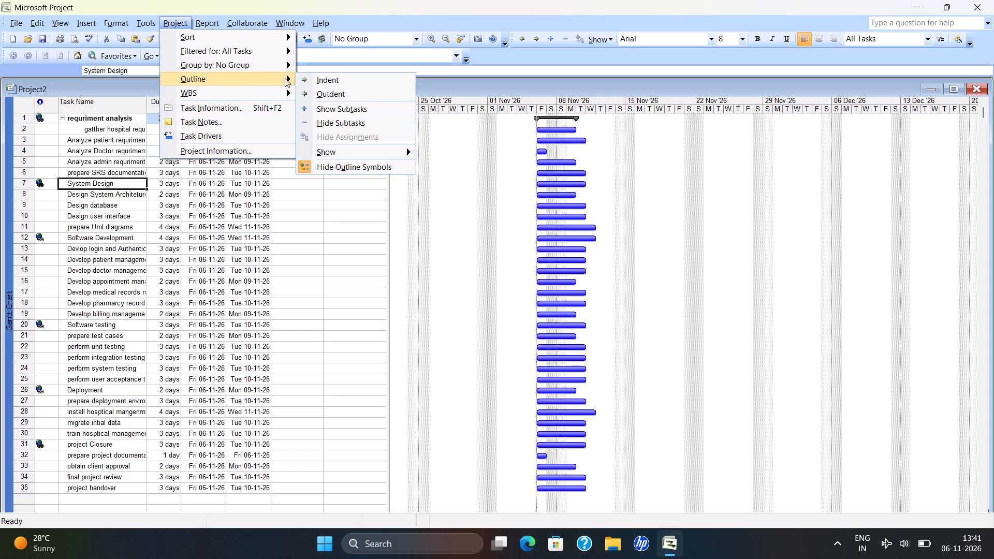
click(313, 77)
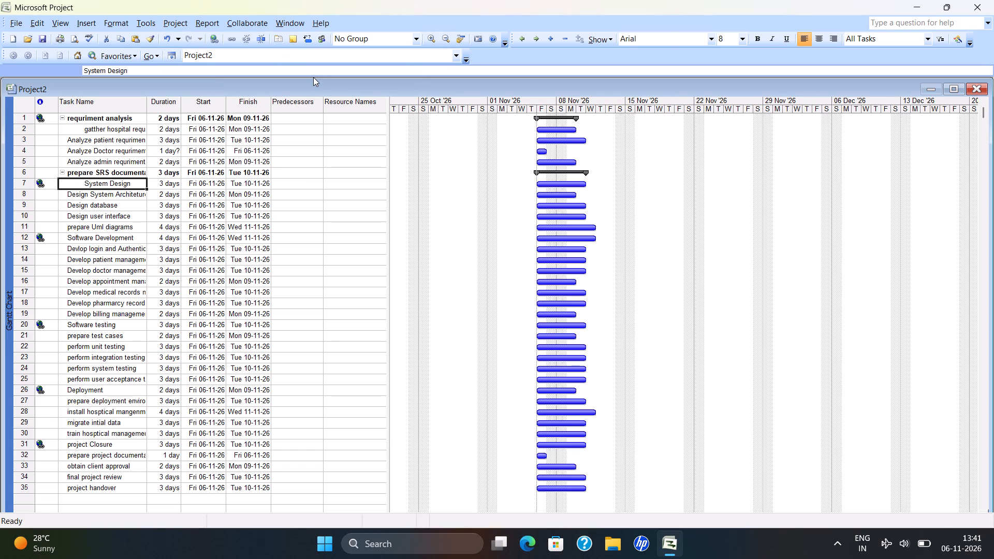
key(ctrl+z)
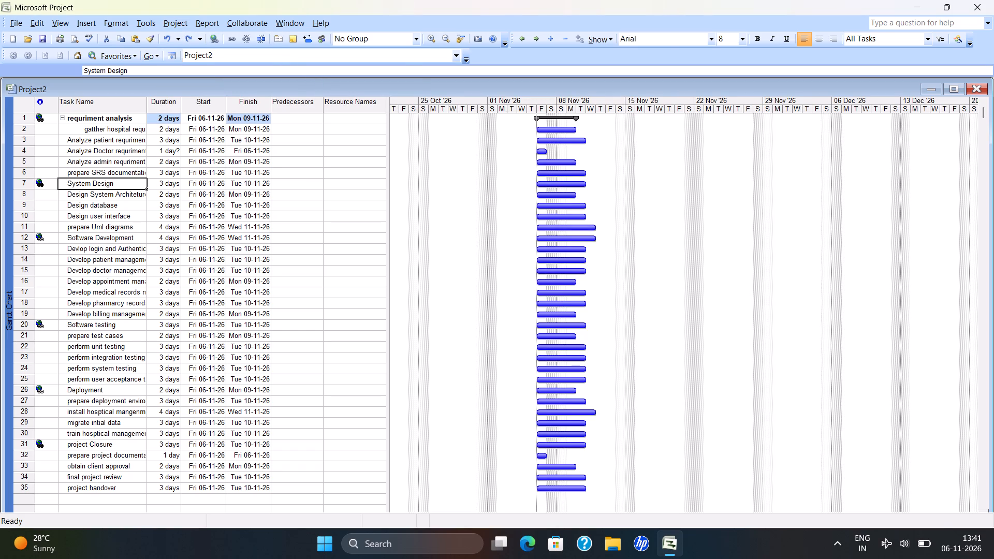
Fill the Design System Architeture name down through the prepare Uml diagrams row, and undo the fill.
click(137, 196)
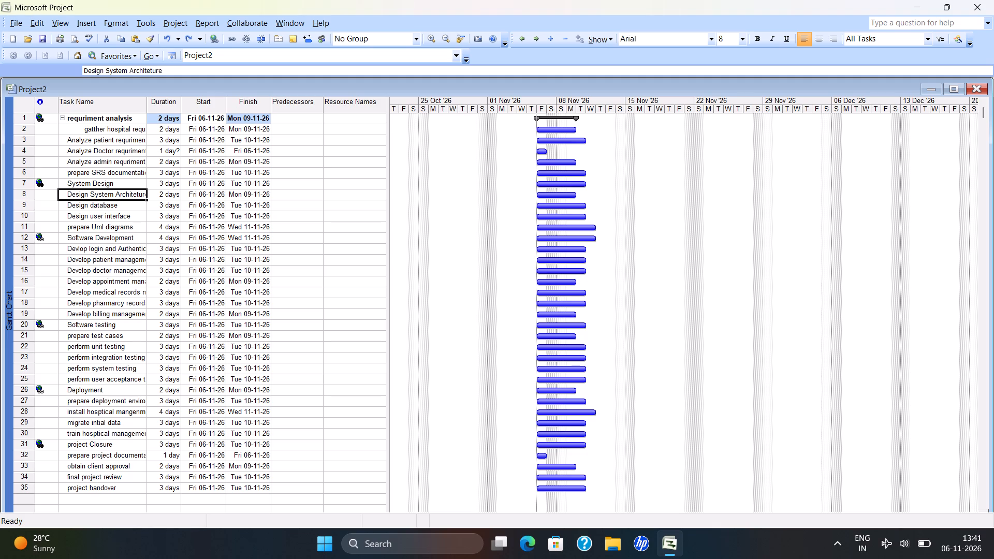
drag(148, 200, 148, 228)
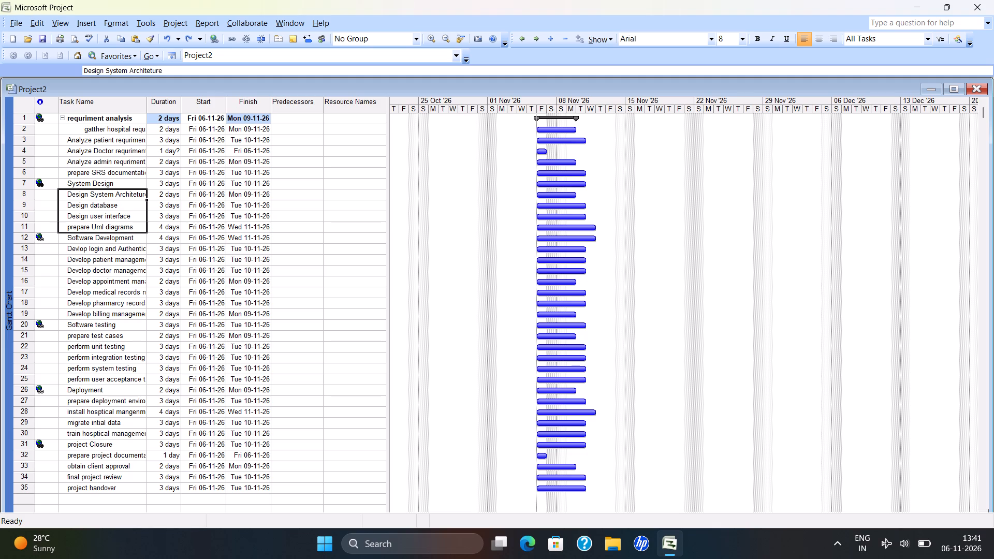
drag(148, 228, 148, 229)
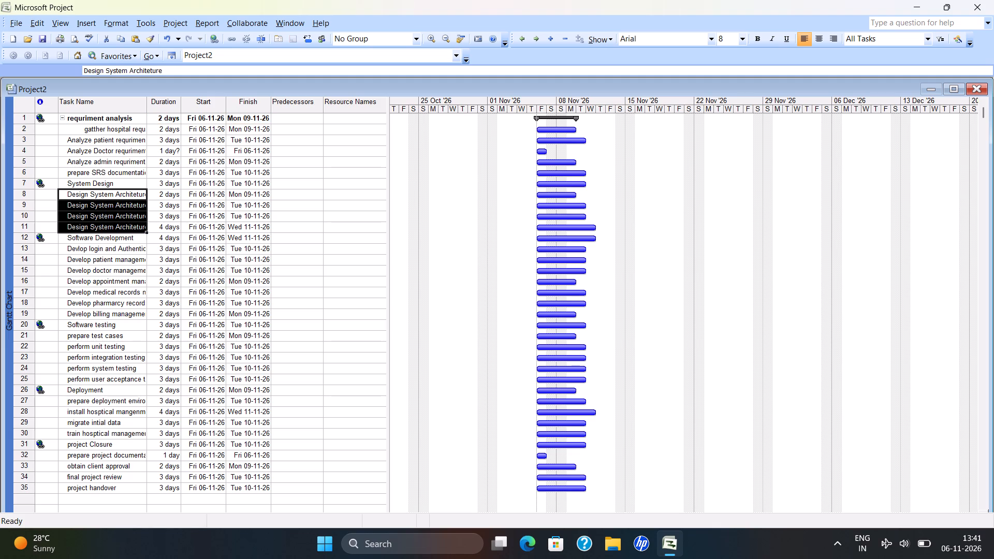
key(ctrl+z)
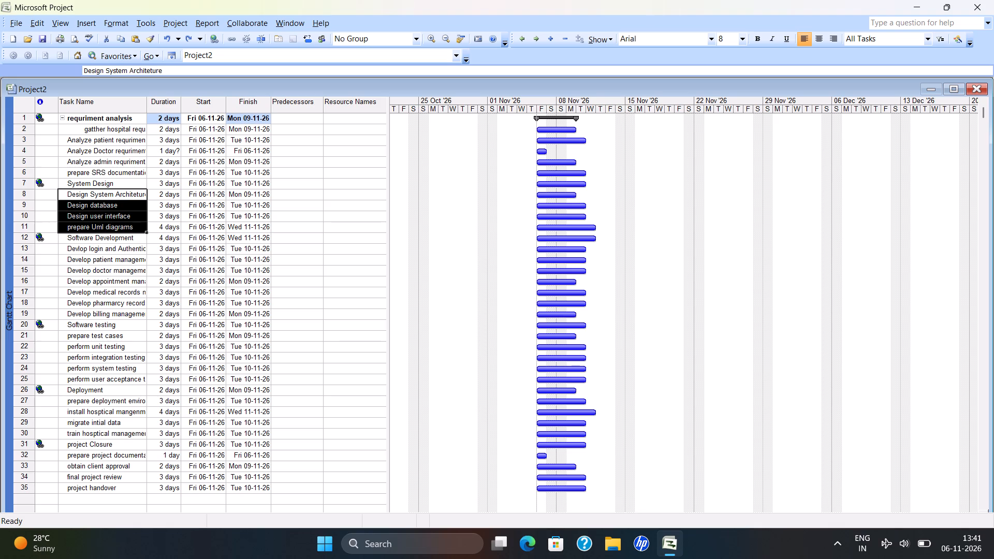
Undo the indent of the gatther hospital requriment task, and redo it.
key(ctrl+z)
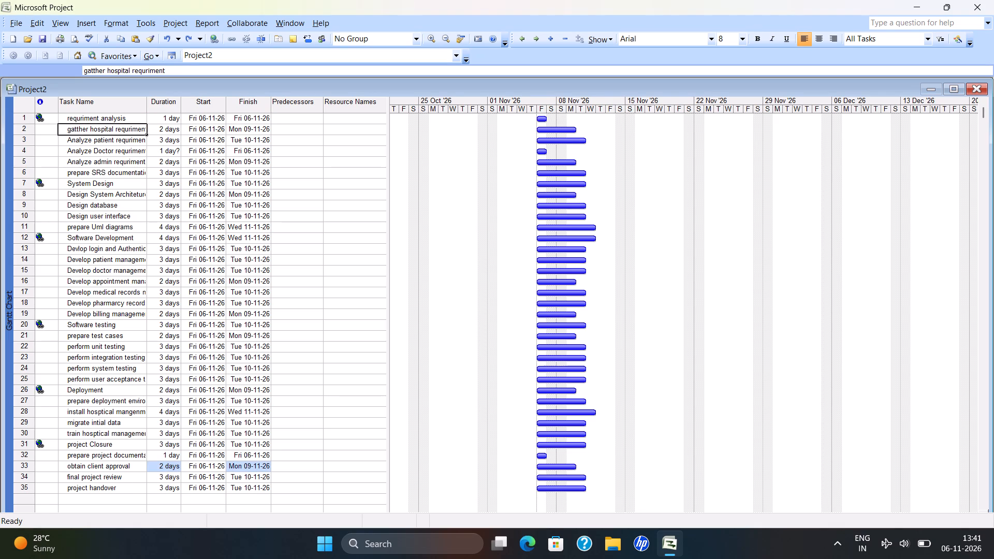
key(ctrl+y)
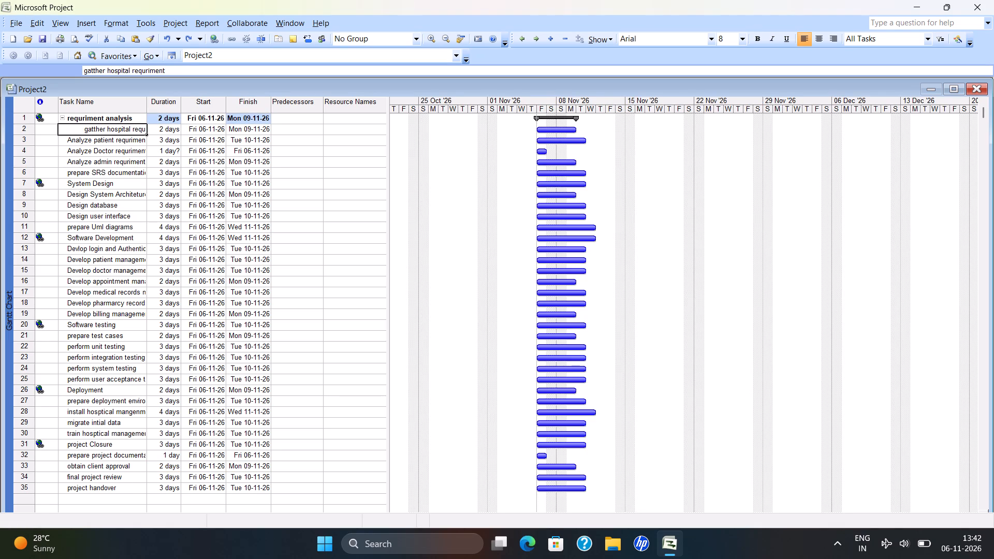
Indent the Design System Architeture task beneath System Design.
click(101, 185)
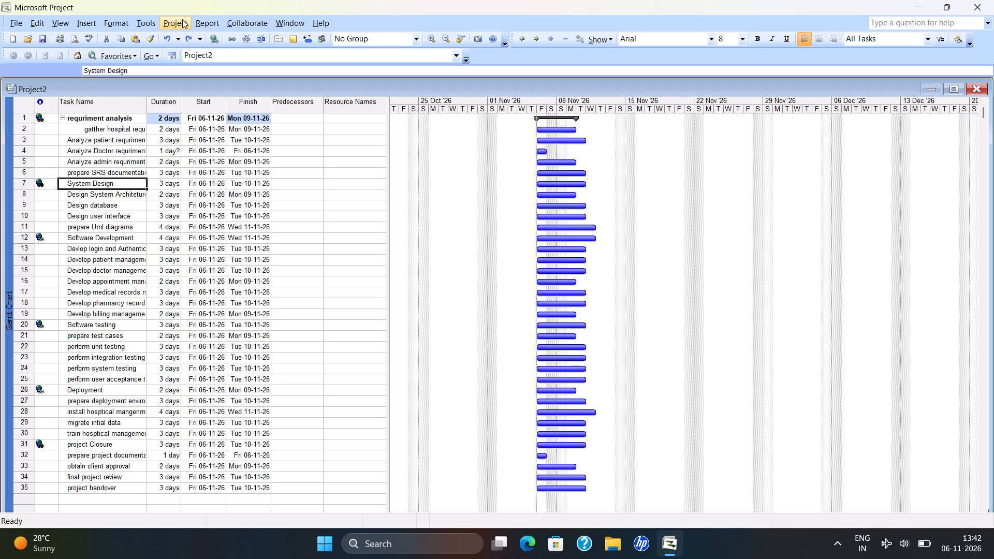
click(118, 194)
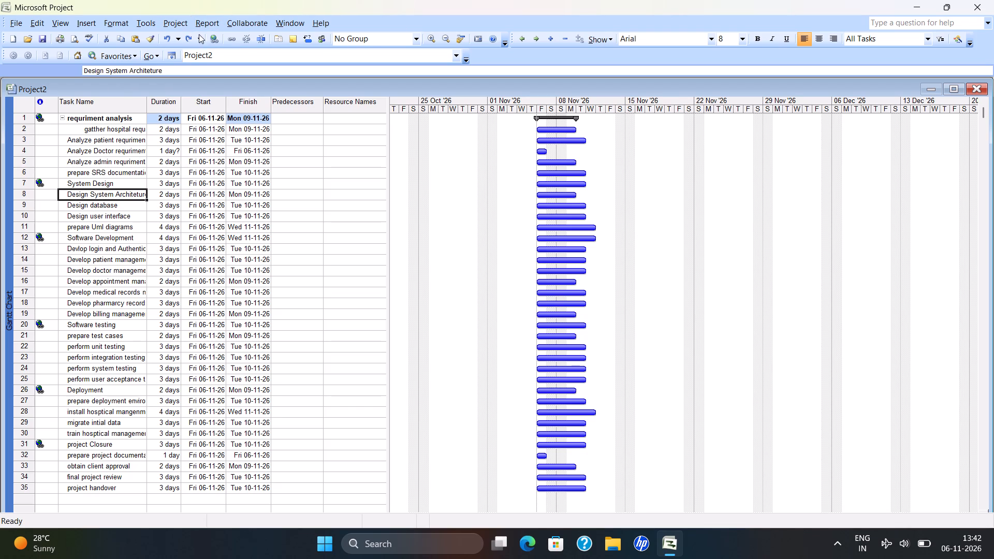
click(125, 227)
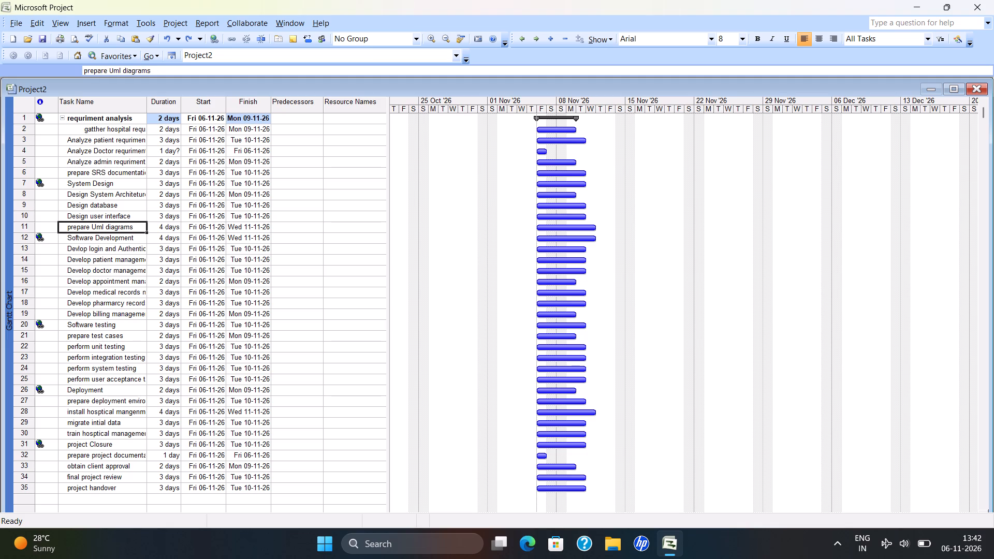
click(112, 195)
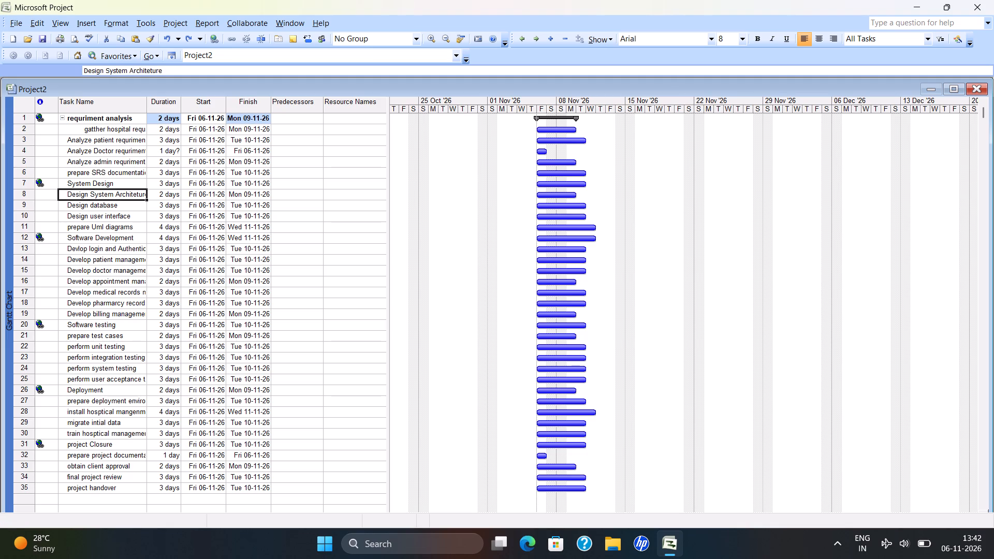
click(180, 19)
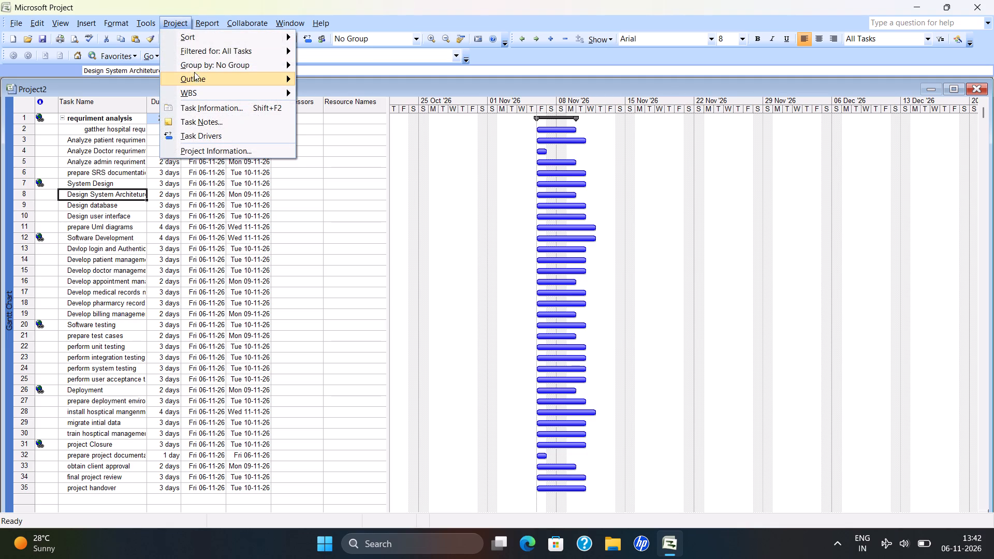
click(331, 81)
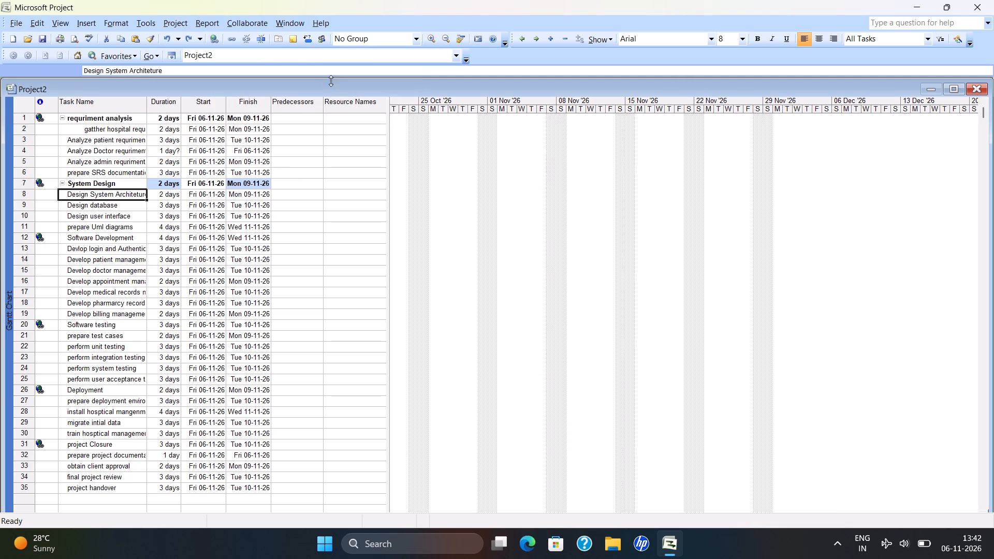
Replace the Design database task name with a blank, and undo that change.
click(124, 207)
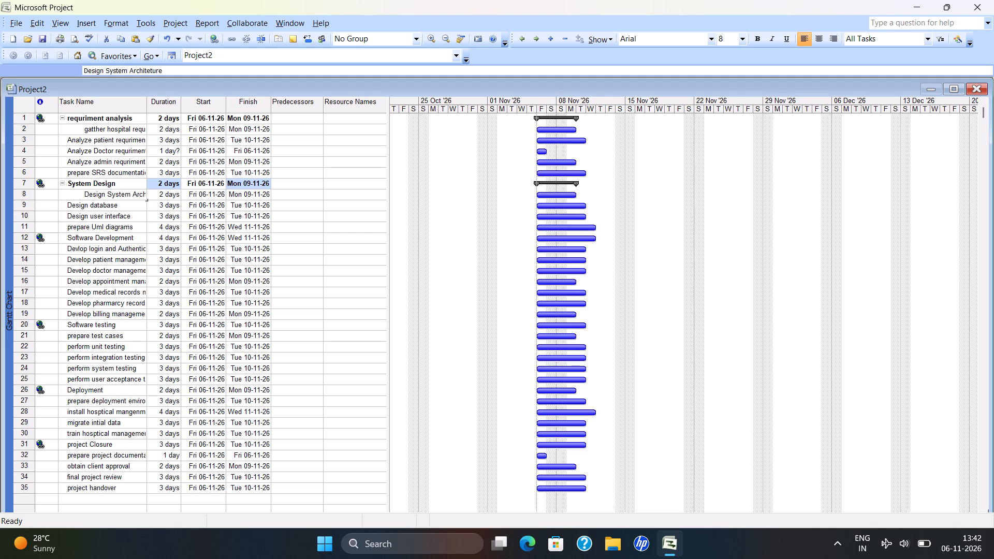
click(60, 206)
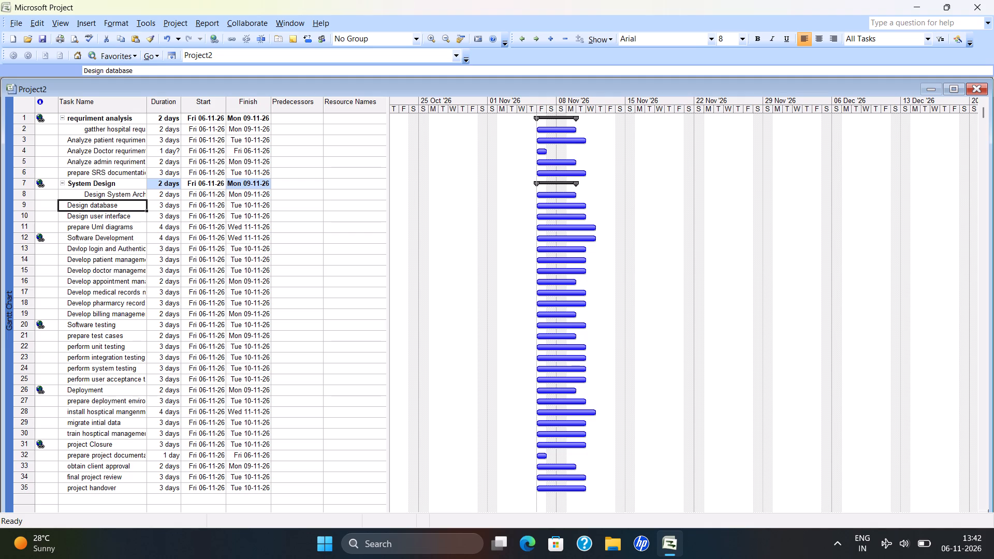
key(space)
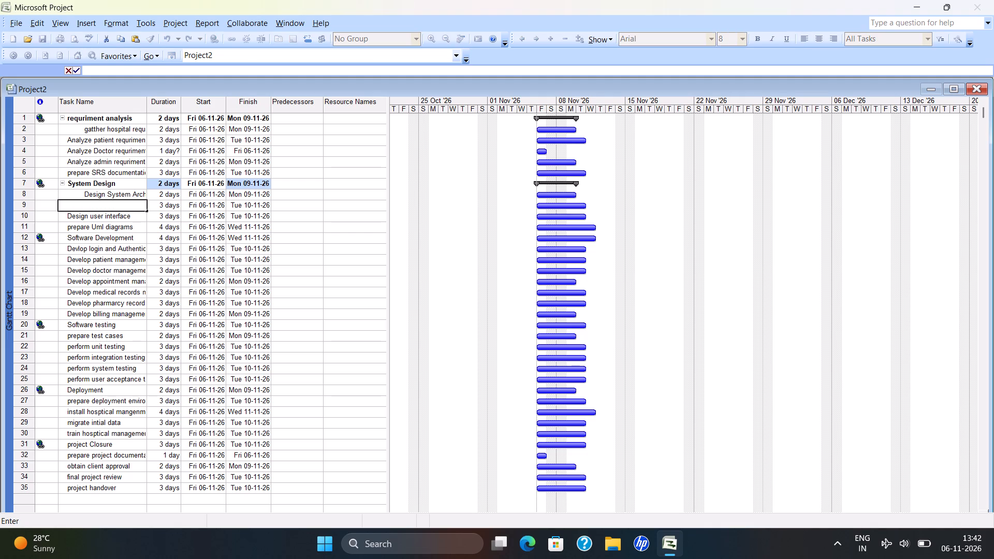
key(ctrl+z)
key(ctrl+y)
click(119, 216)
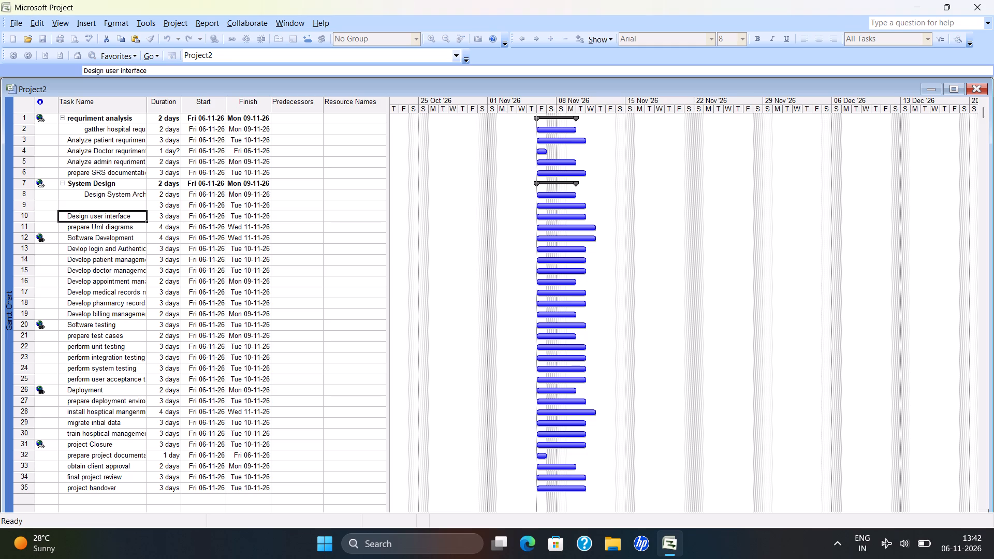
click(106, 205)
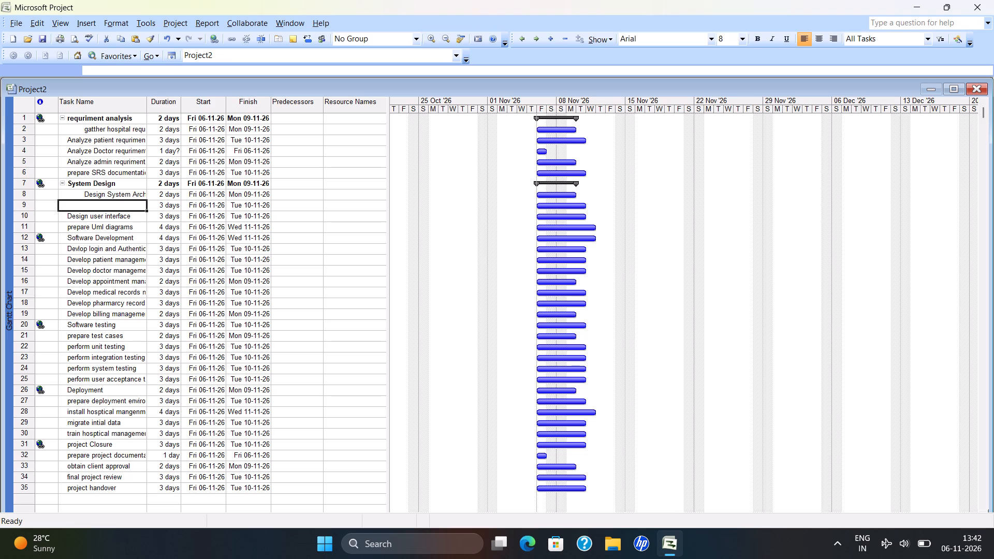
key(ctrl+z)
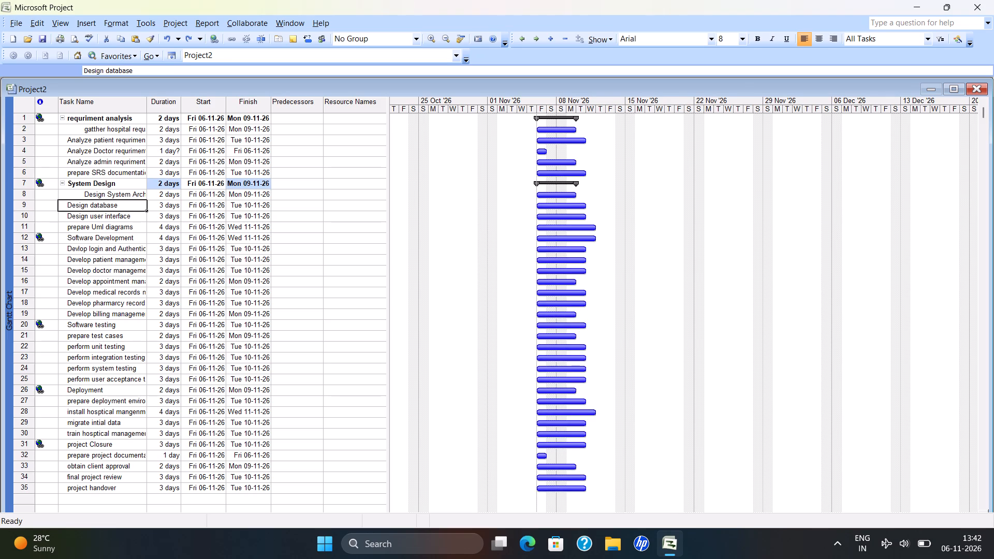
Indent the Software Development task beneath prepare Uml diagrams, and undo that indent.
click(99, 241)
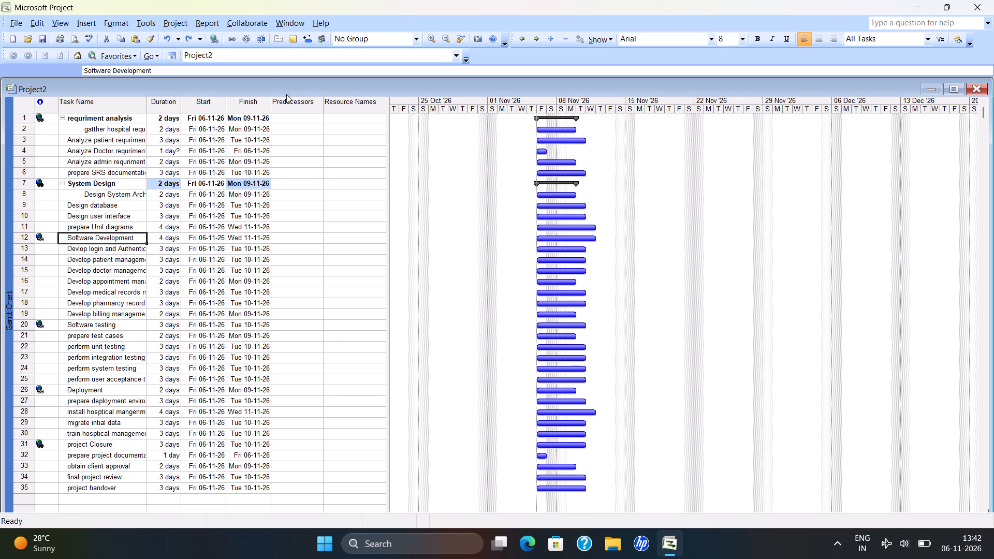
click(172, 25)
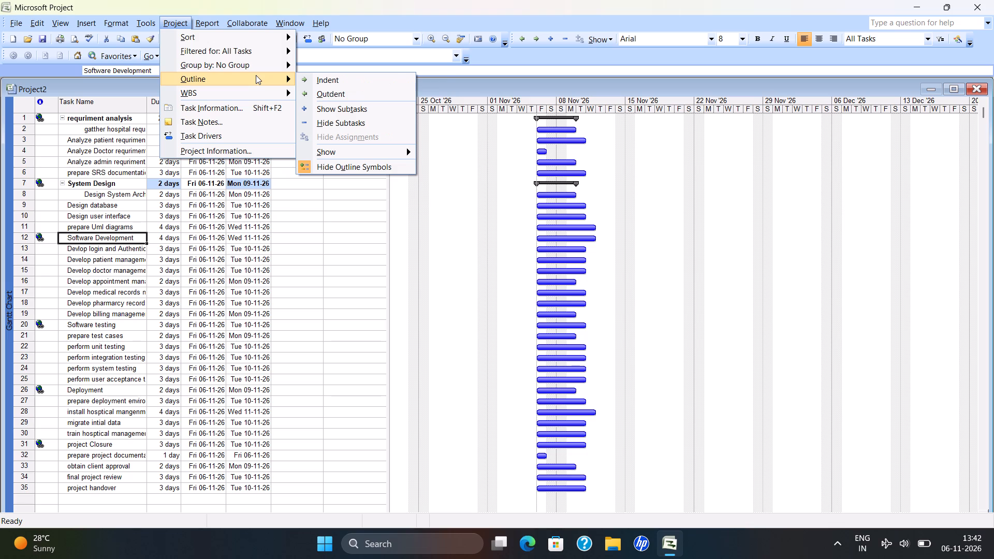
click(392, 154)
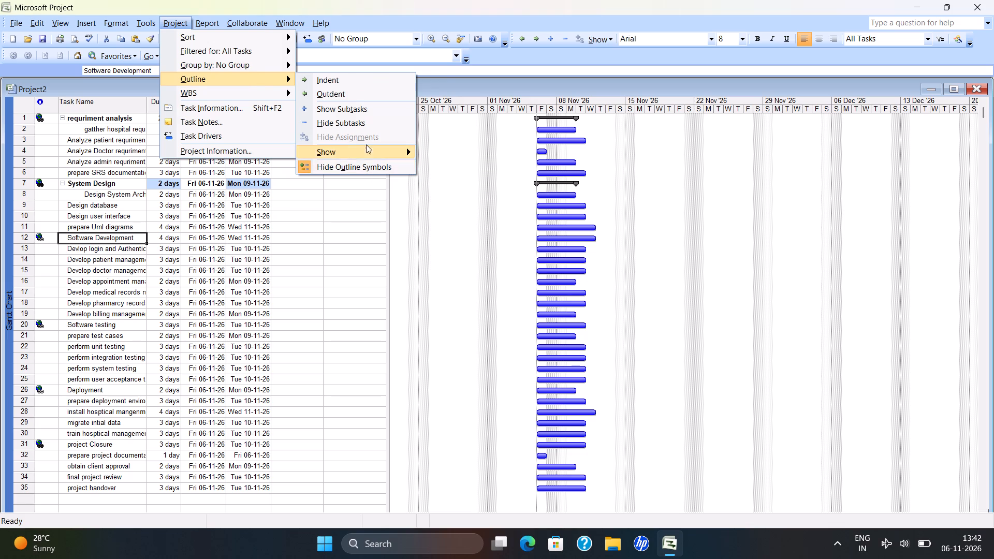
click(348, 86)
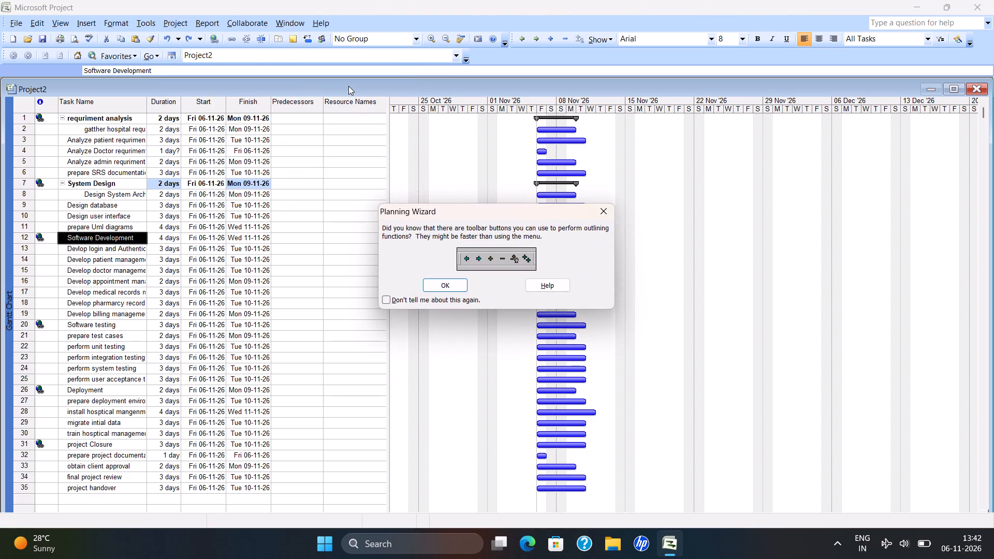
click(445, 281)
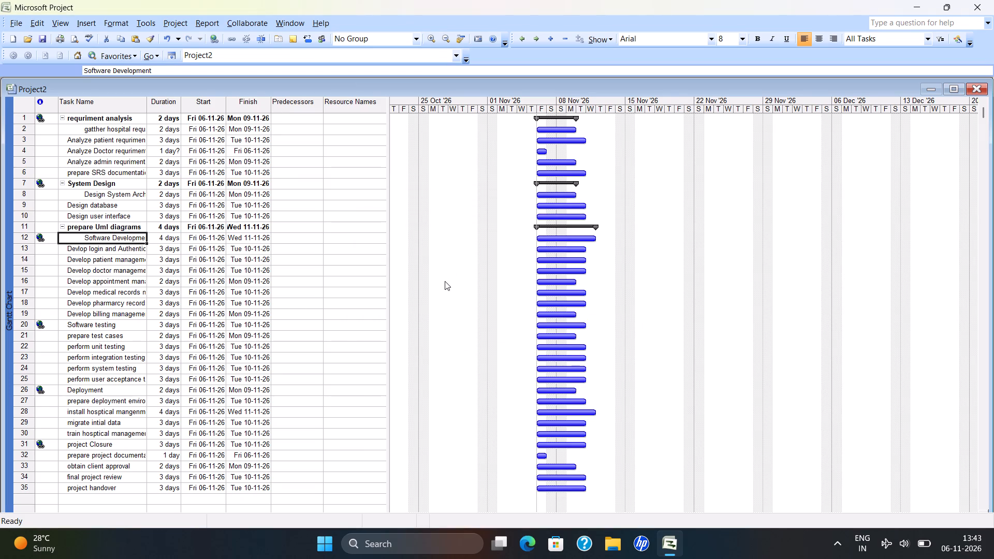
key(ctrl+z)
Indent the Devlop login and Authentication task beneath Software Development.
click(103, 252)
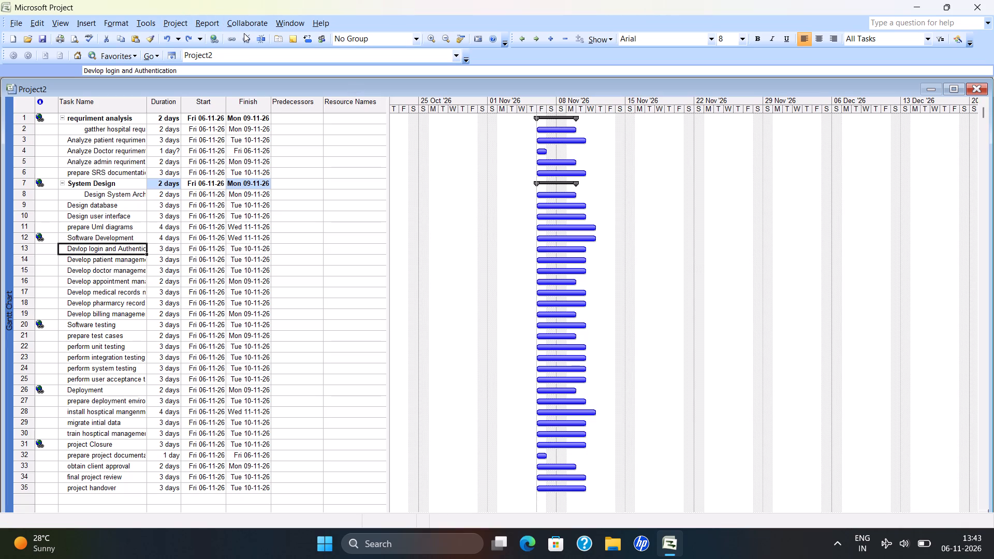
click(204, 28)
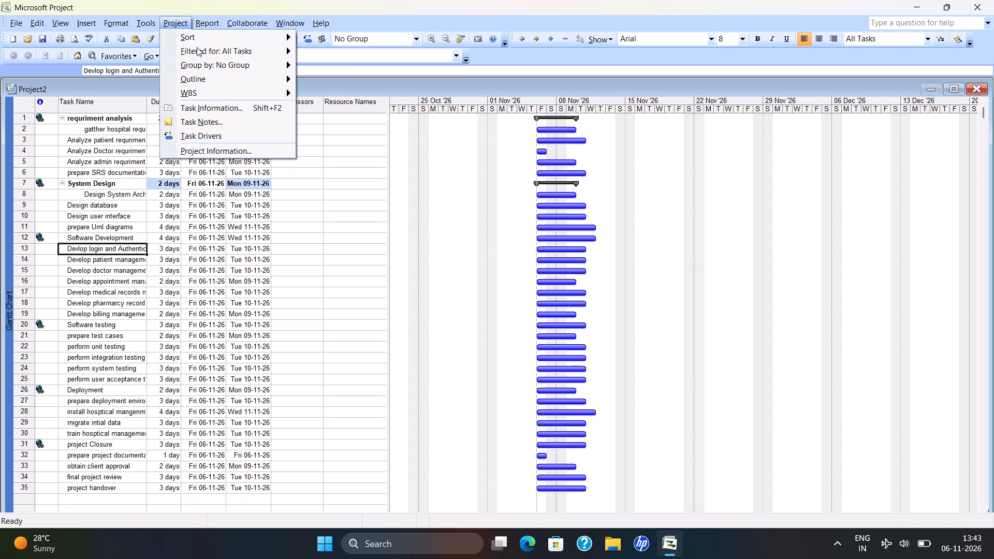
click(218, 75)
click(315, 78)
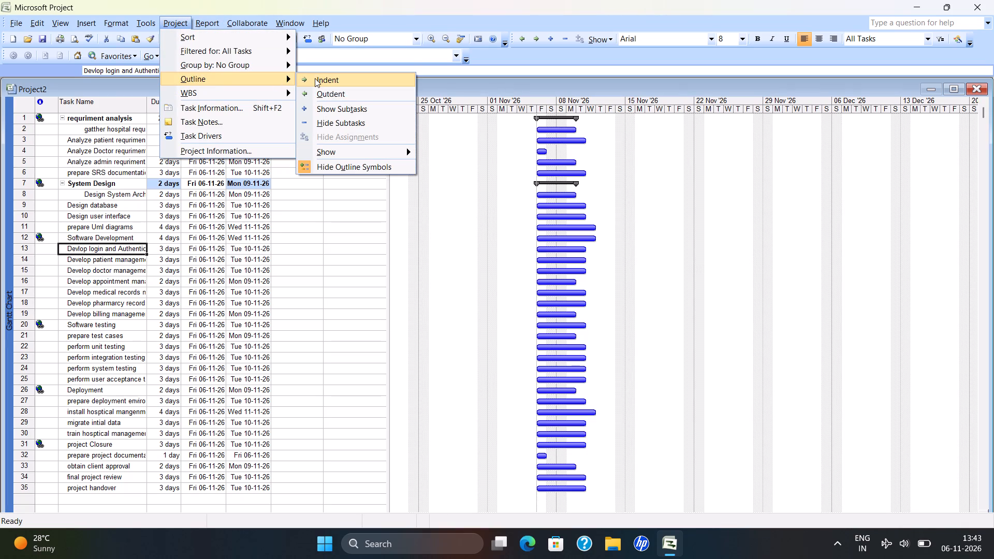
Indent the prepare test cases task beneath Software testing.
click(119, 337)
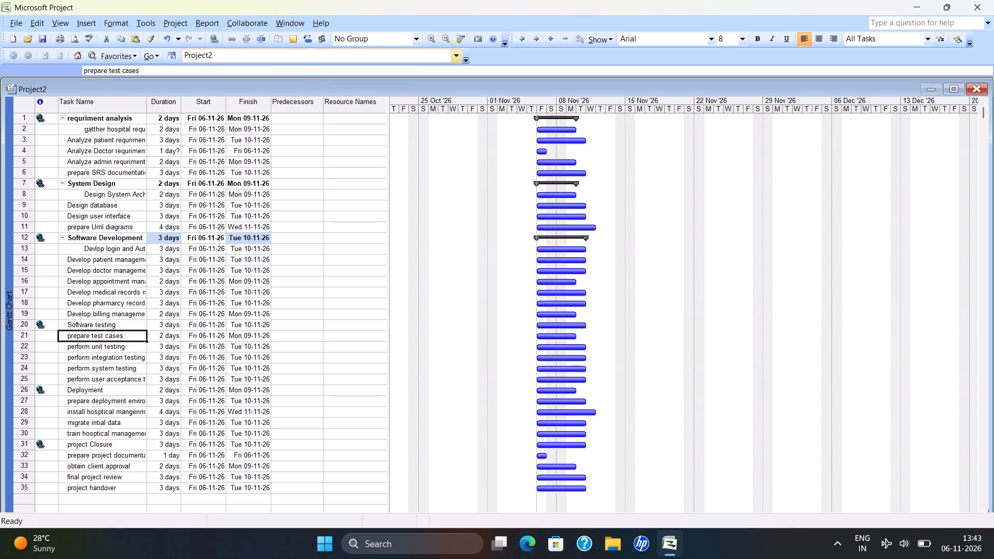
click(176, 26)
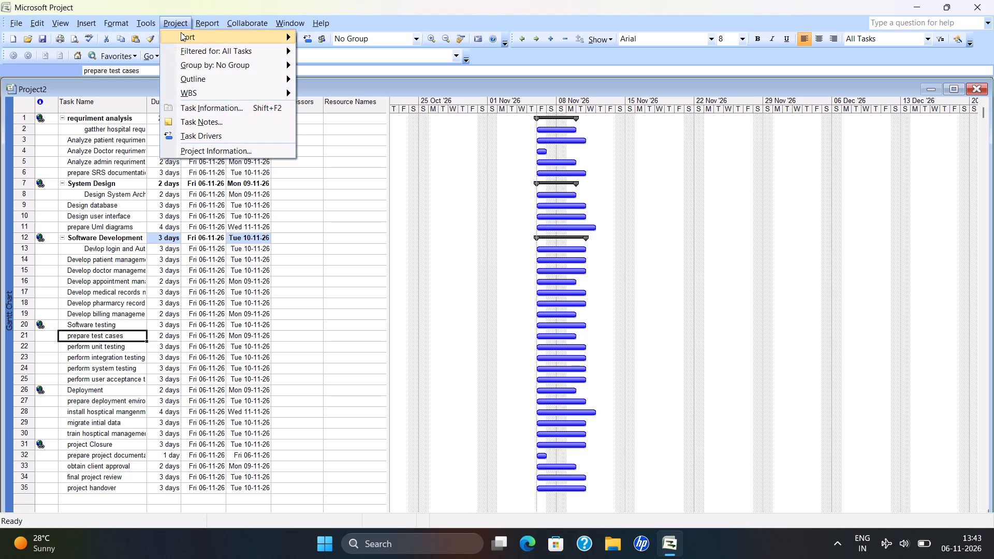
click(200, 73)
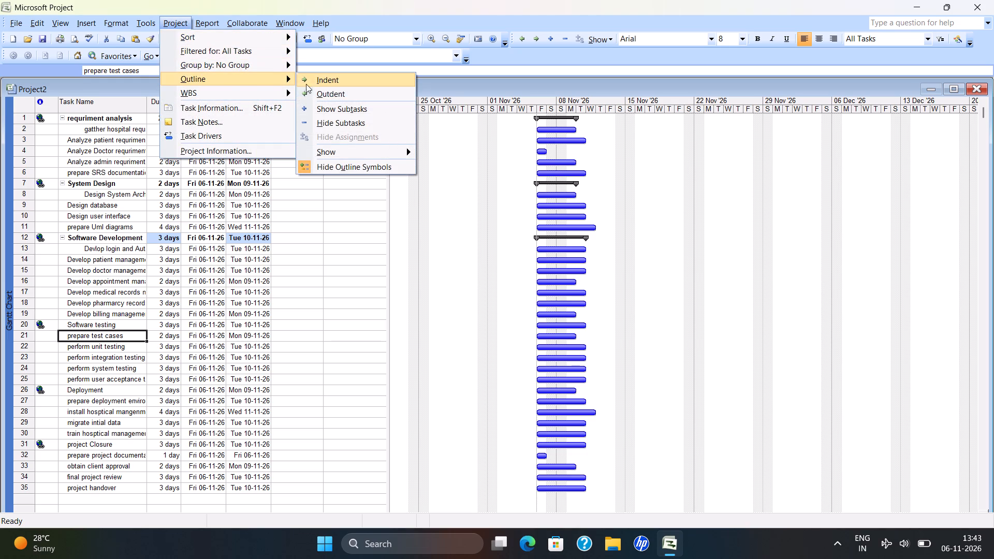
click(317, 82)
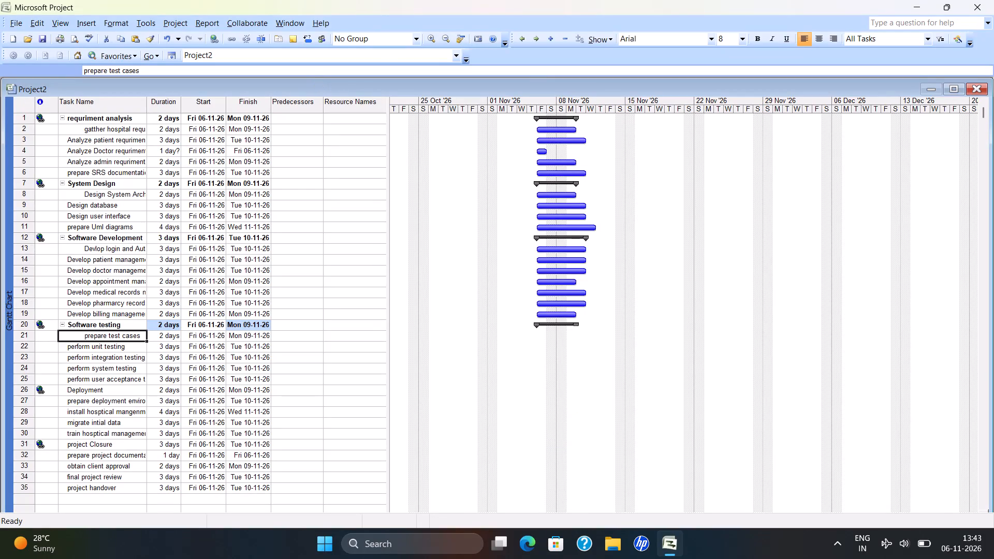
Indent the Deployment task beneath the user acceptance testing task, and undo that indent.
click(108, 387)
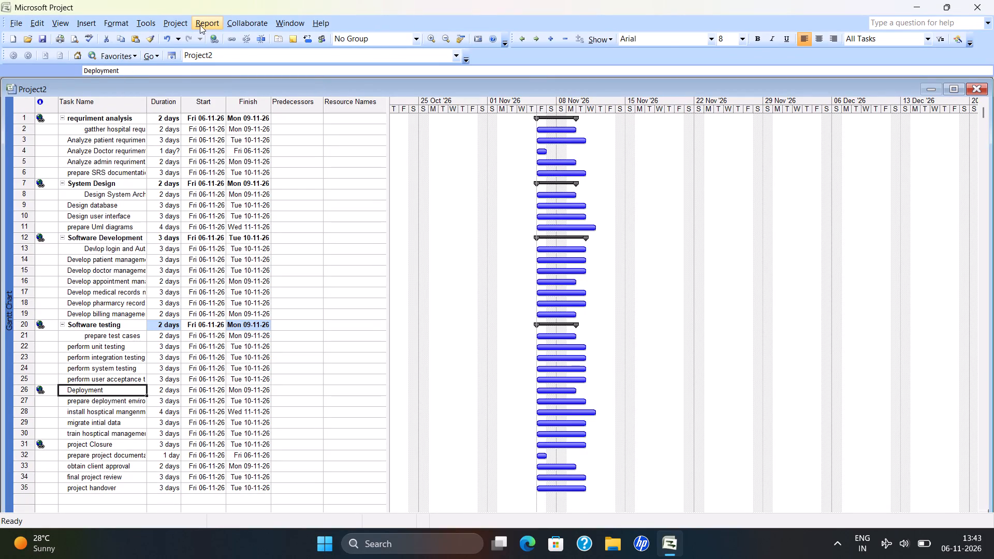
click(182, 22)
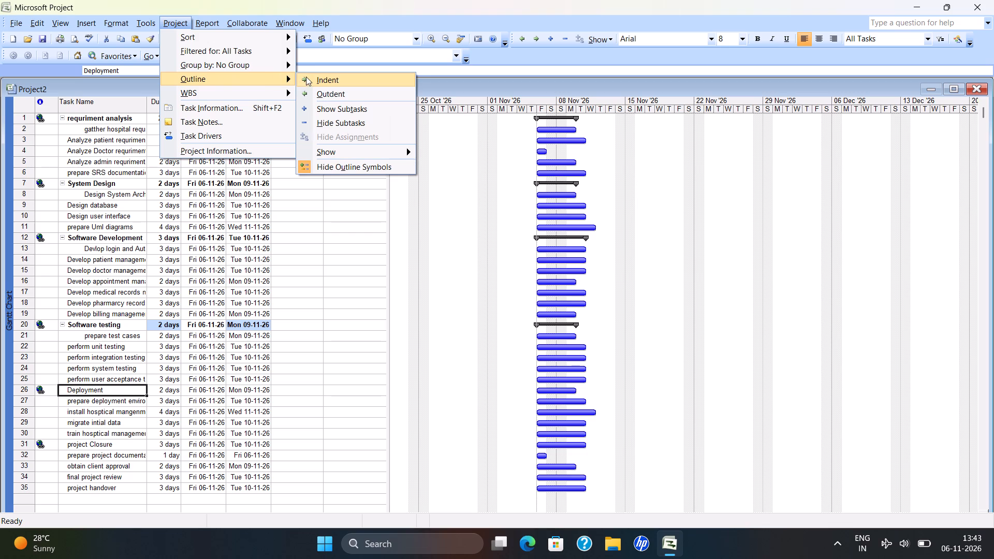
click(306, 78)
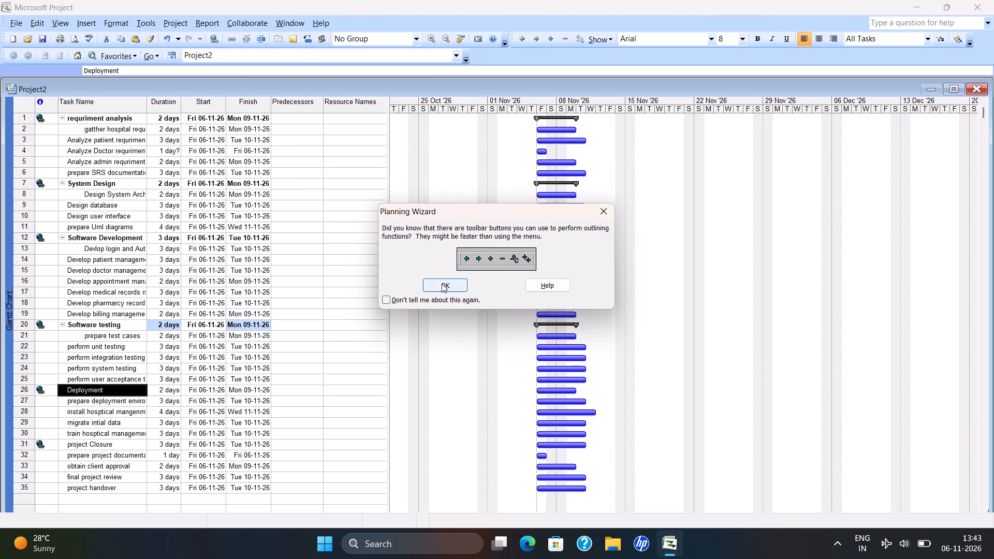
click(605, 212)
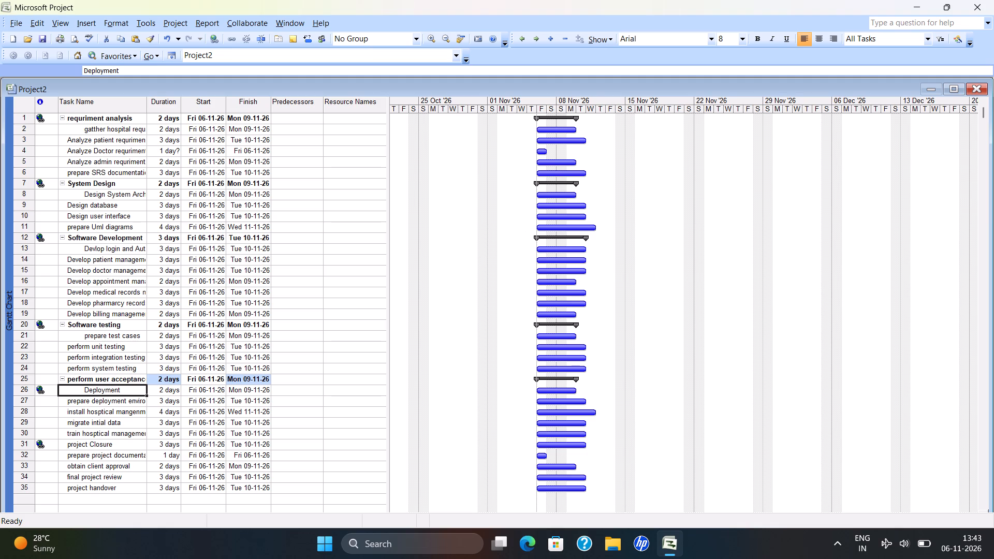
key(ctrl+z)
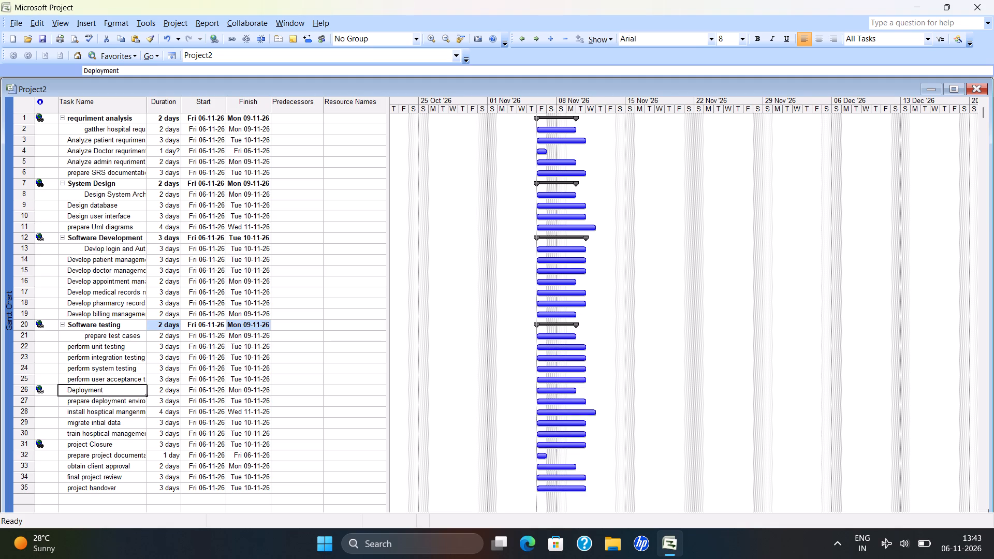
Select the prepare deployment enviroment task and close the McAfee expiry notice by choosing to renew.
click(103, 400)
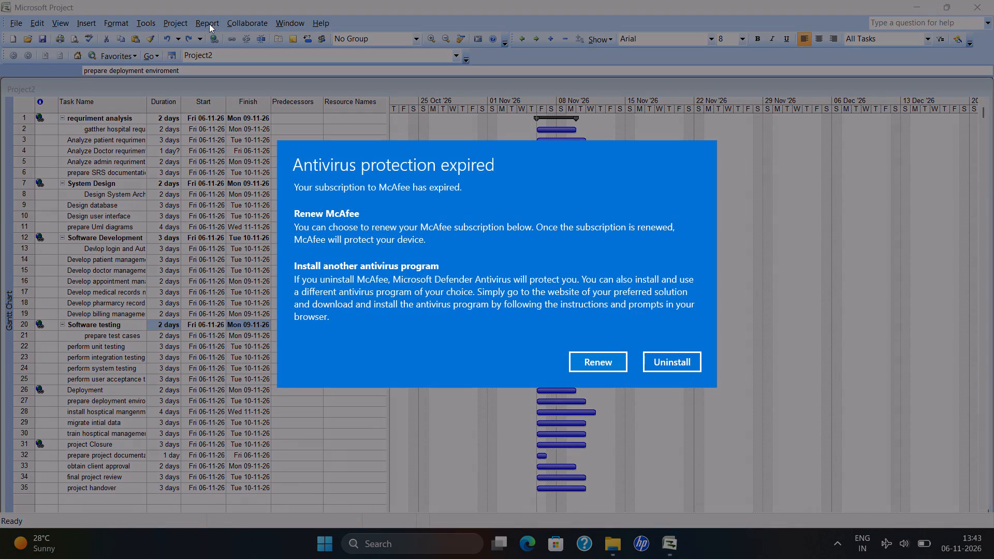
click(603, 366)
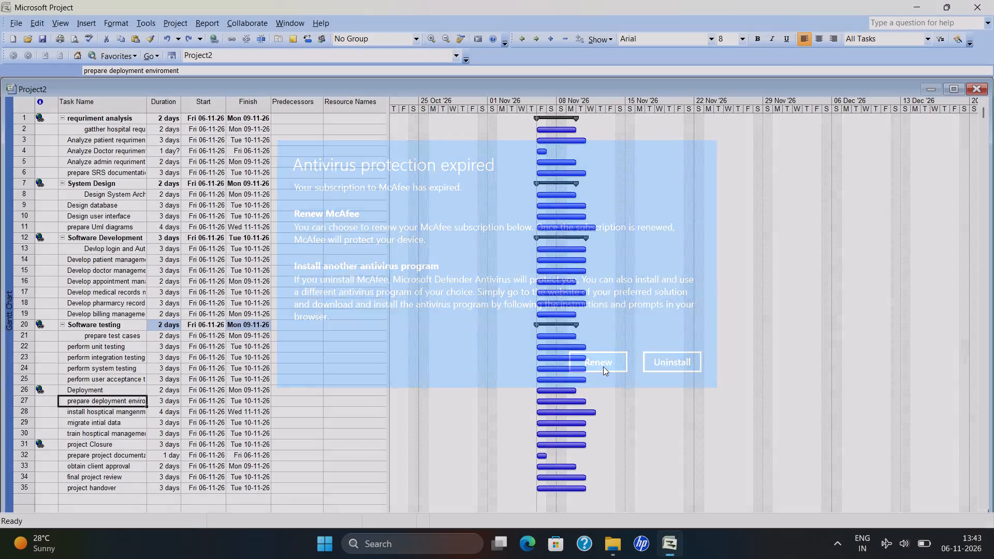